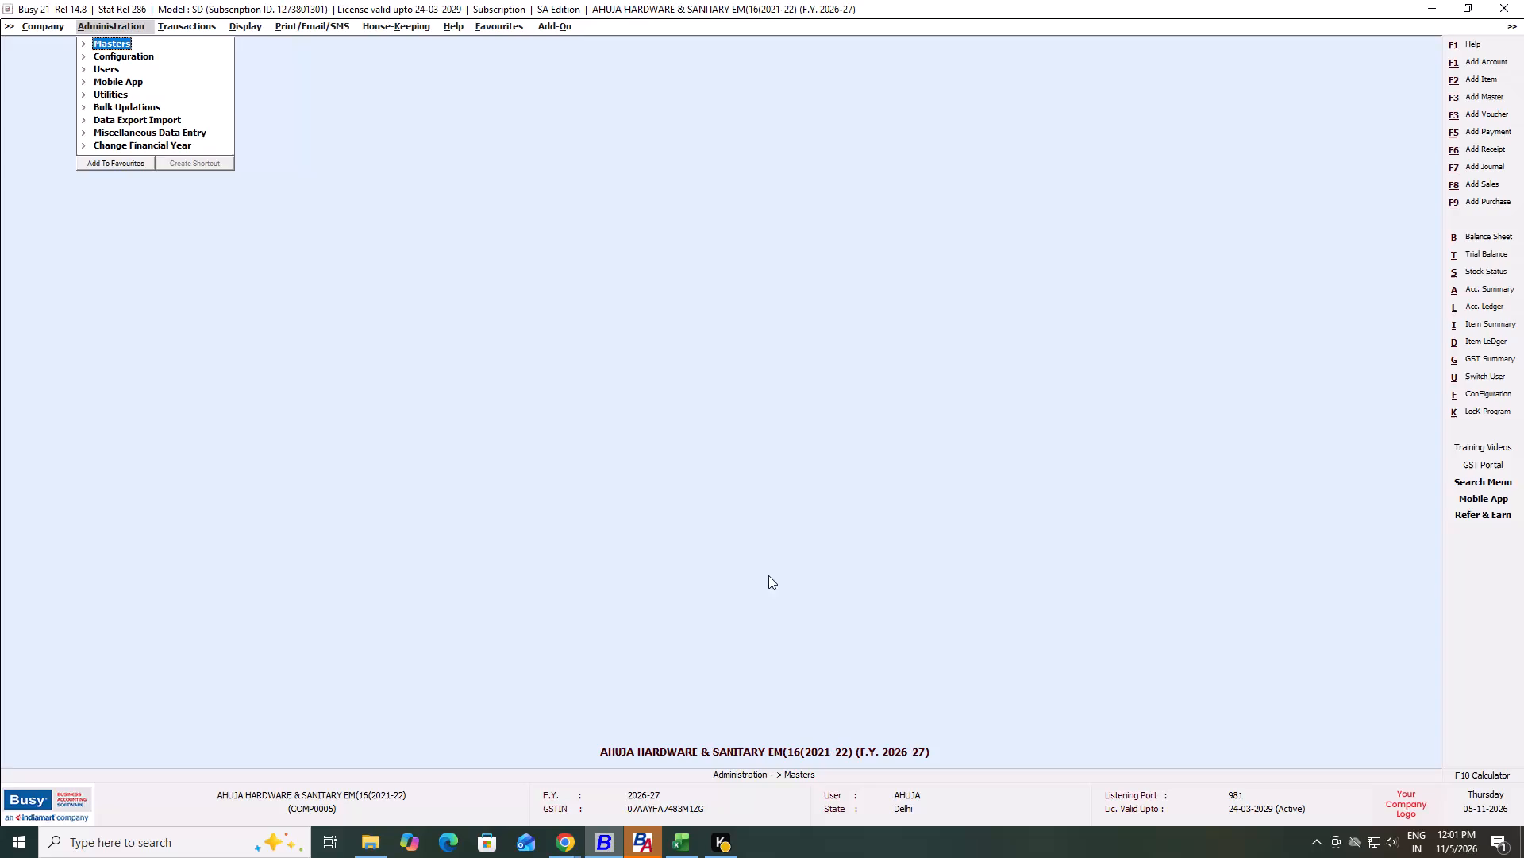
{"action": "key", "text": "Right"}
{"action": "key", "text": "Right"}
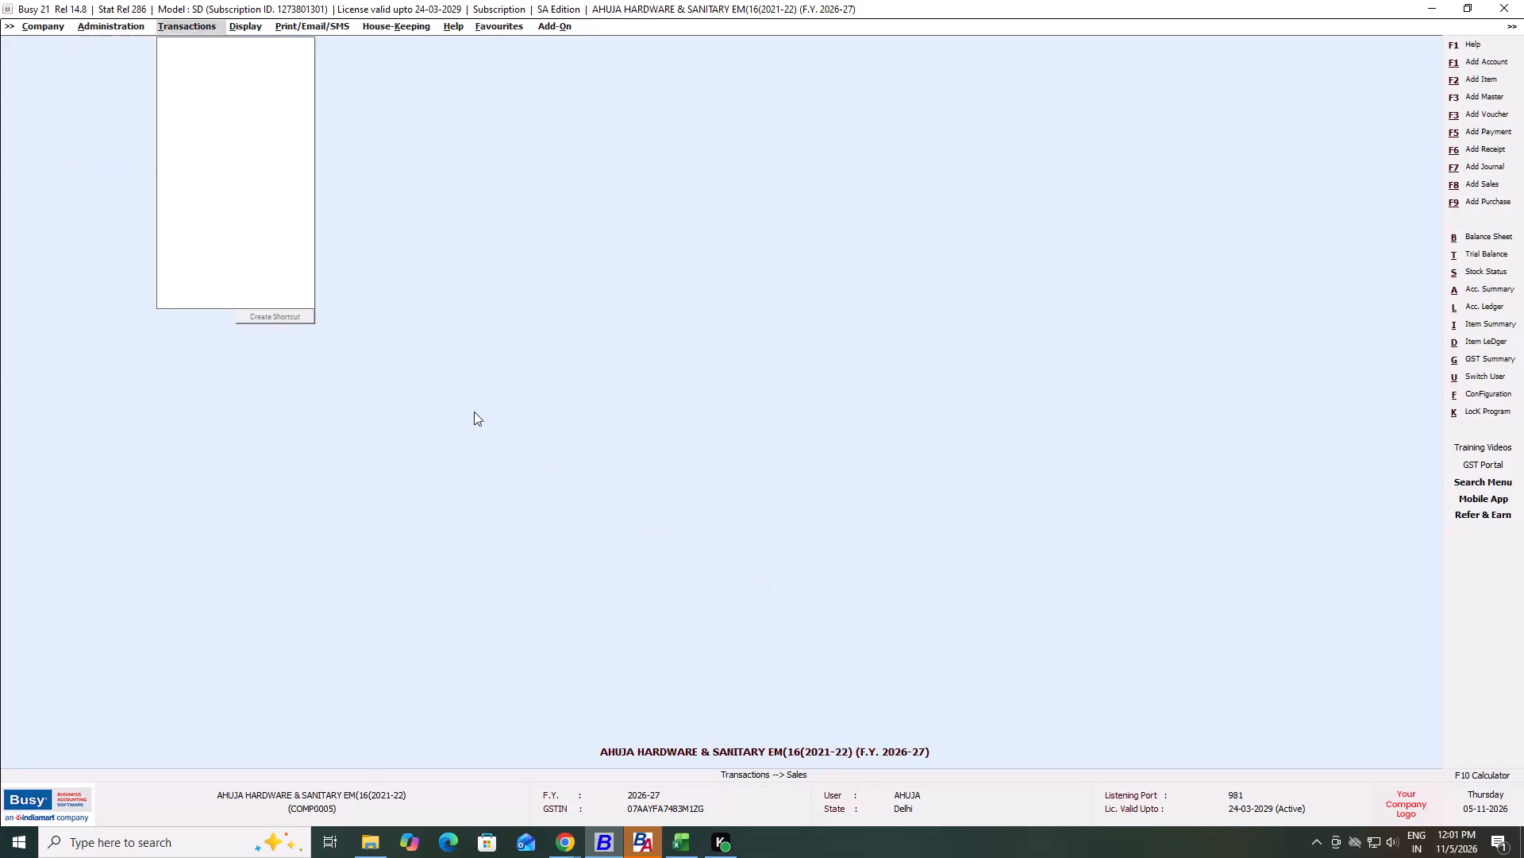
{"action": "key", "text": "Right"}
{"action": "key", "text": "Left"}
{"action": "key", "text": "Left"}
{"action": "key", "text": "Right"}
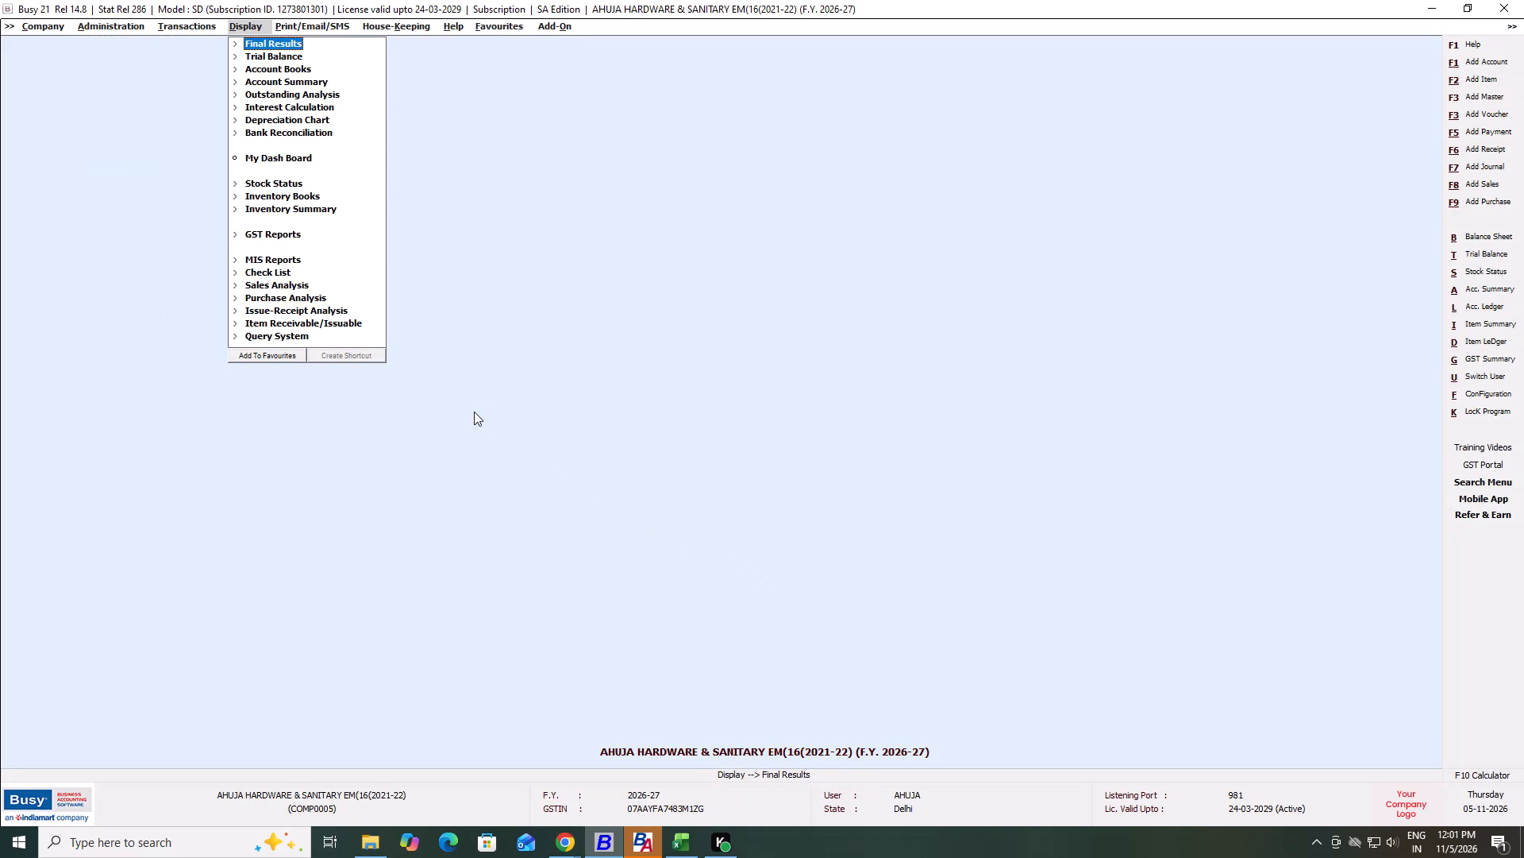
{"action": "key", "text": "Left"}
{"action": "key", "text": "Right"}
Switch from the Busy accounting software to the WhatsApp window in Google Chrome.
{"action": "key", "text": "alt+Tab"}
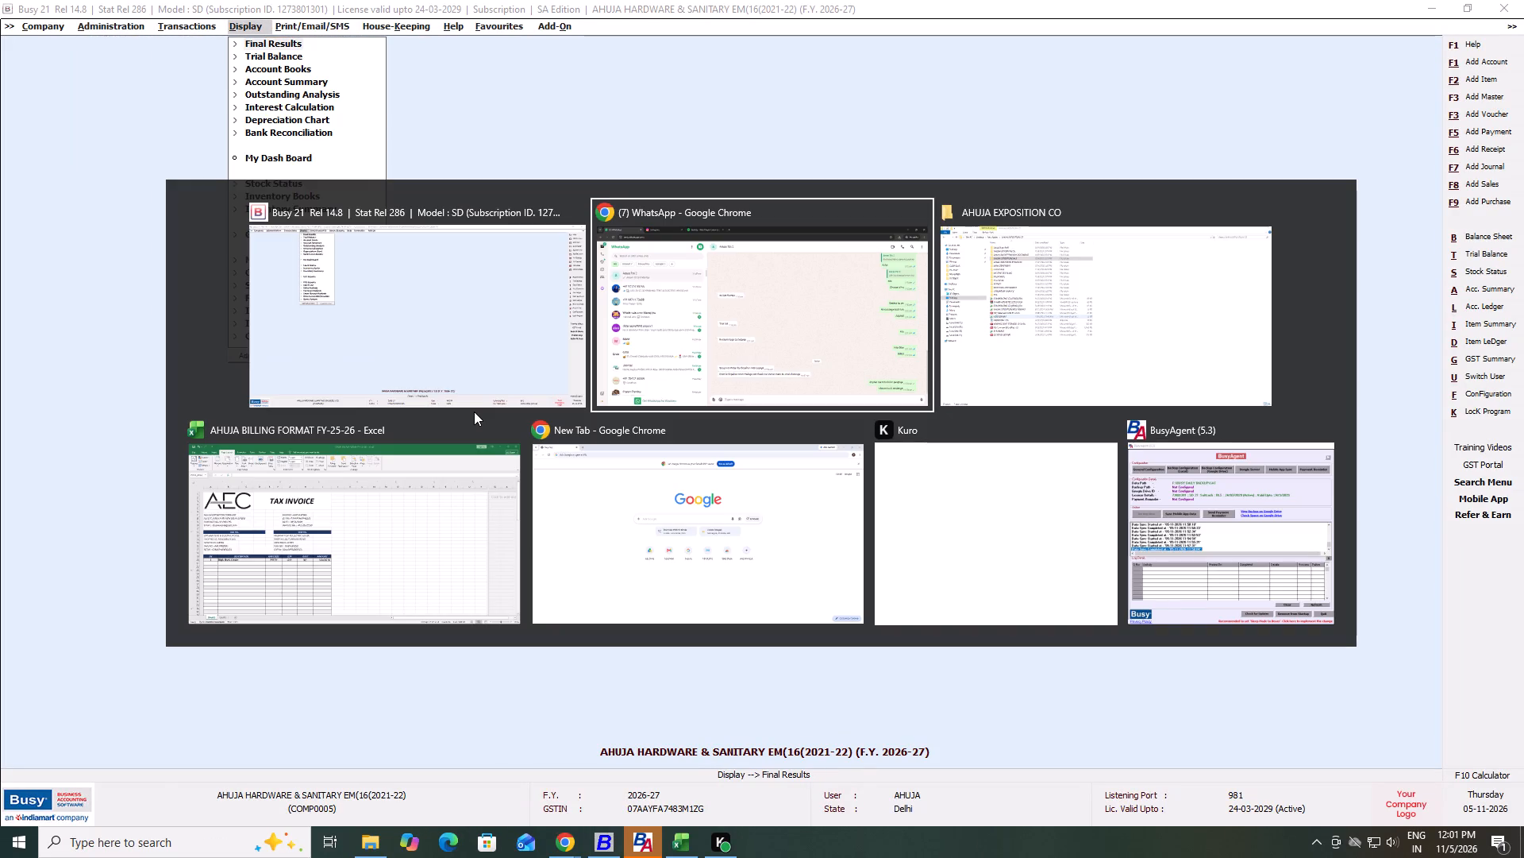
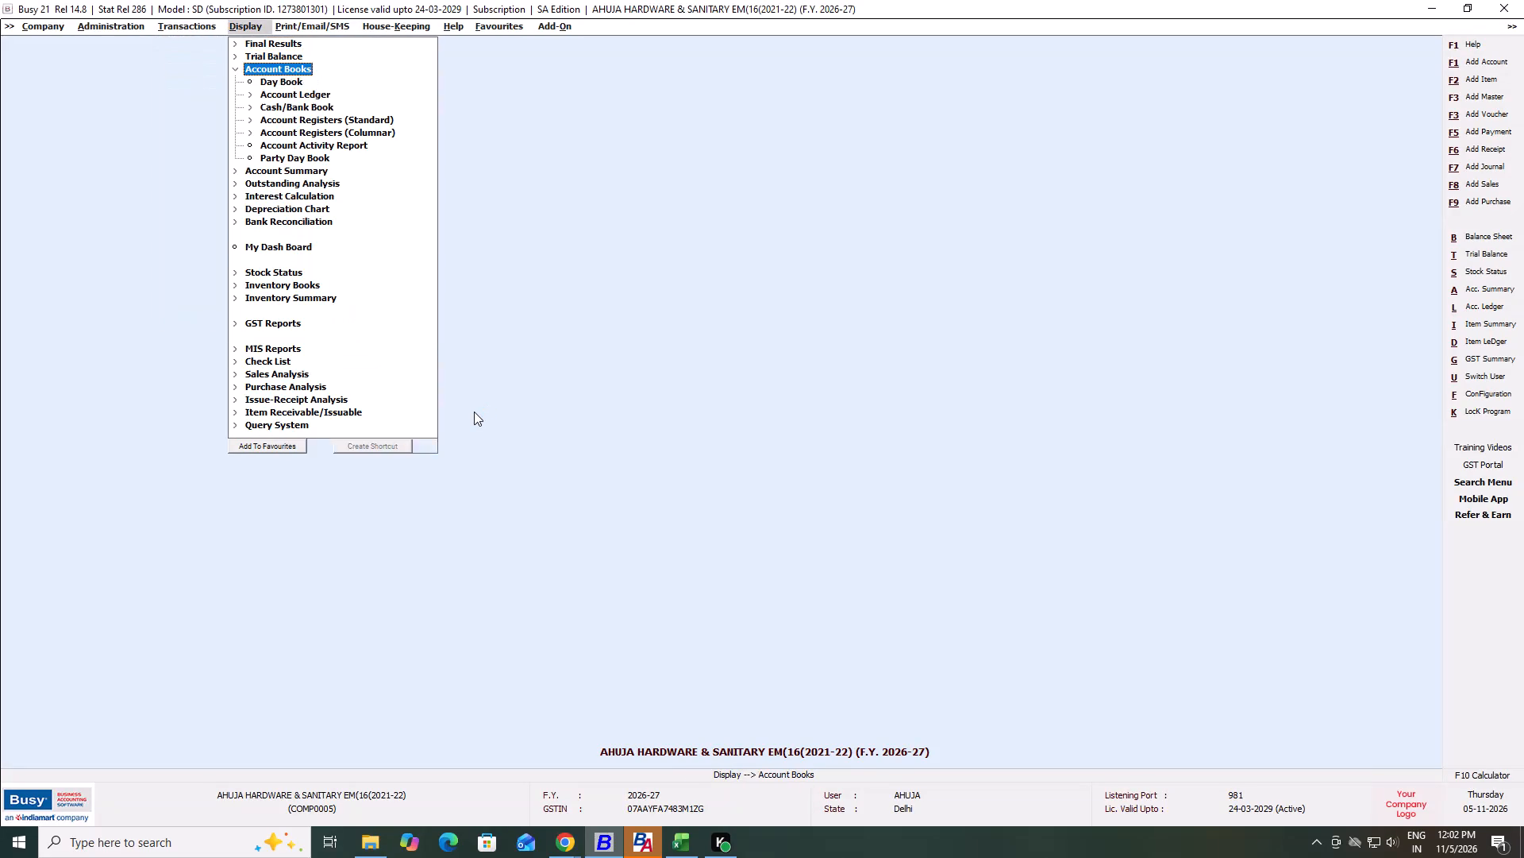
Open the account-wise Account Ledger report from the account books and choose to show it for one account.
{"action": "key", "text": "Down"}
{"action": "key", "text": "Down"}
{"action": "key", "text": "Up"}
{"action": "key", "text": "Return"}
{"action": "key", "text": "Down"}
{"action": "key", "text": "Up"}
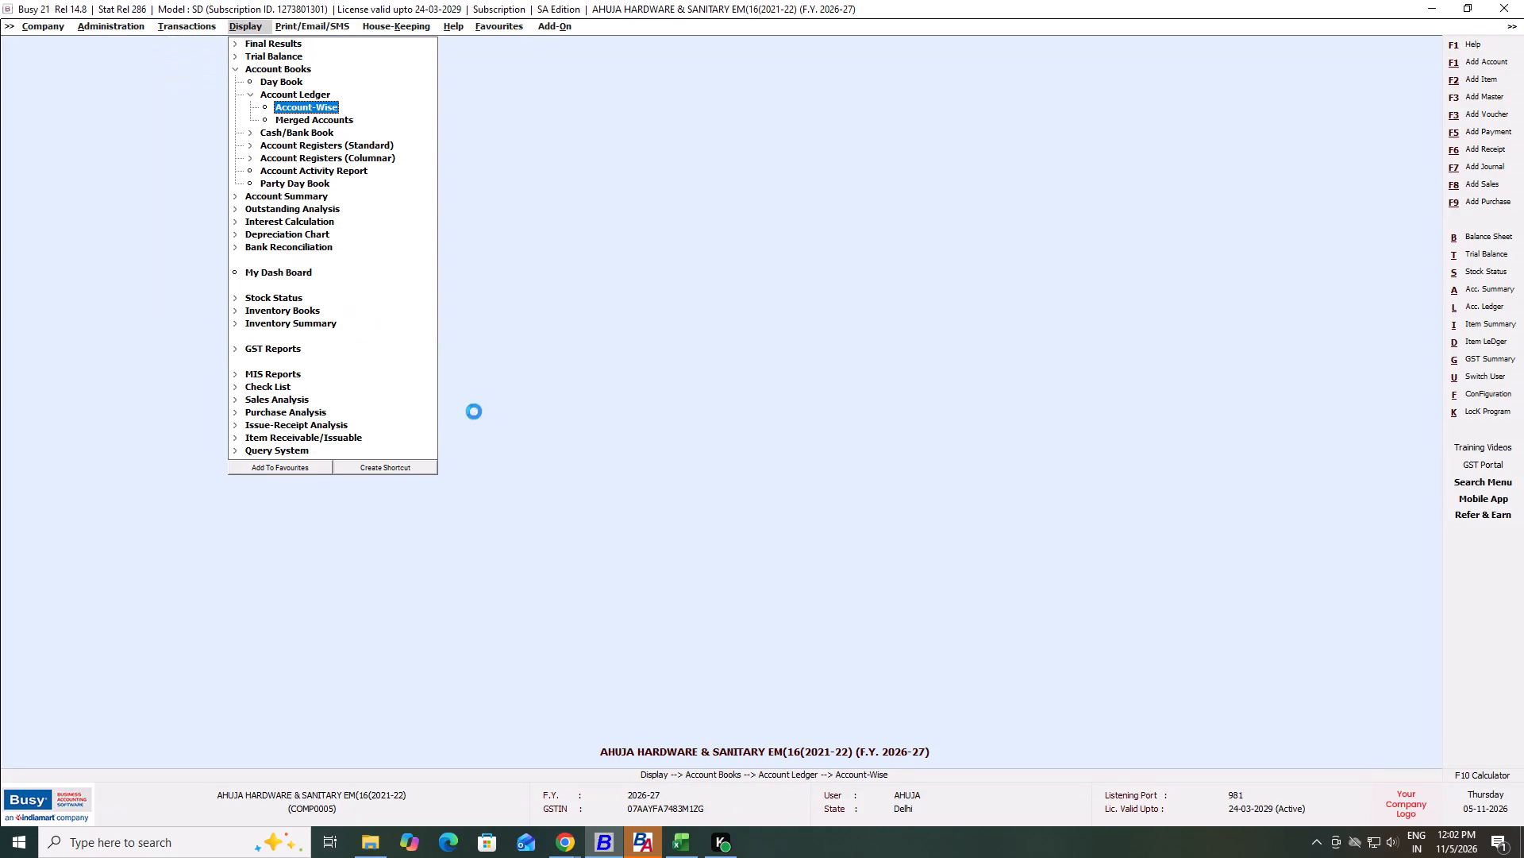
{"action": "key", "text": "Return"}
{"action": "key", "text": "Return"}
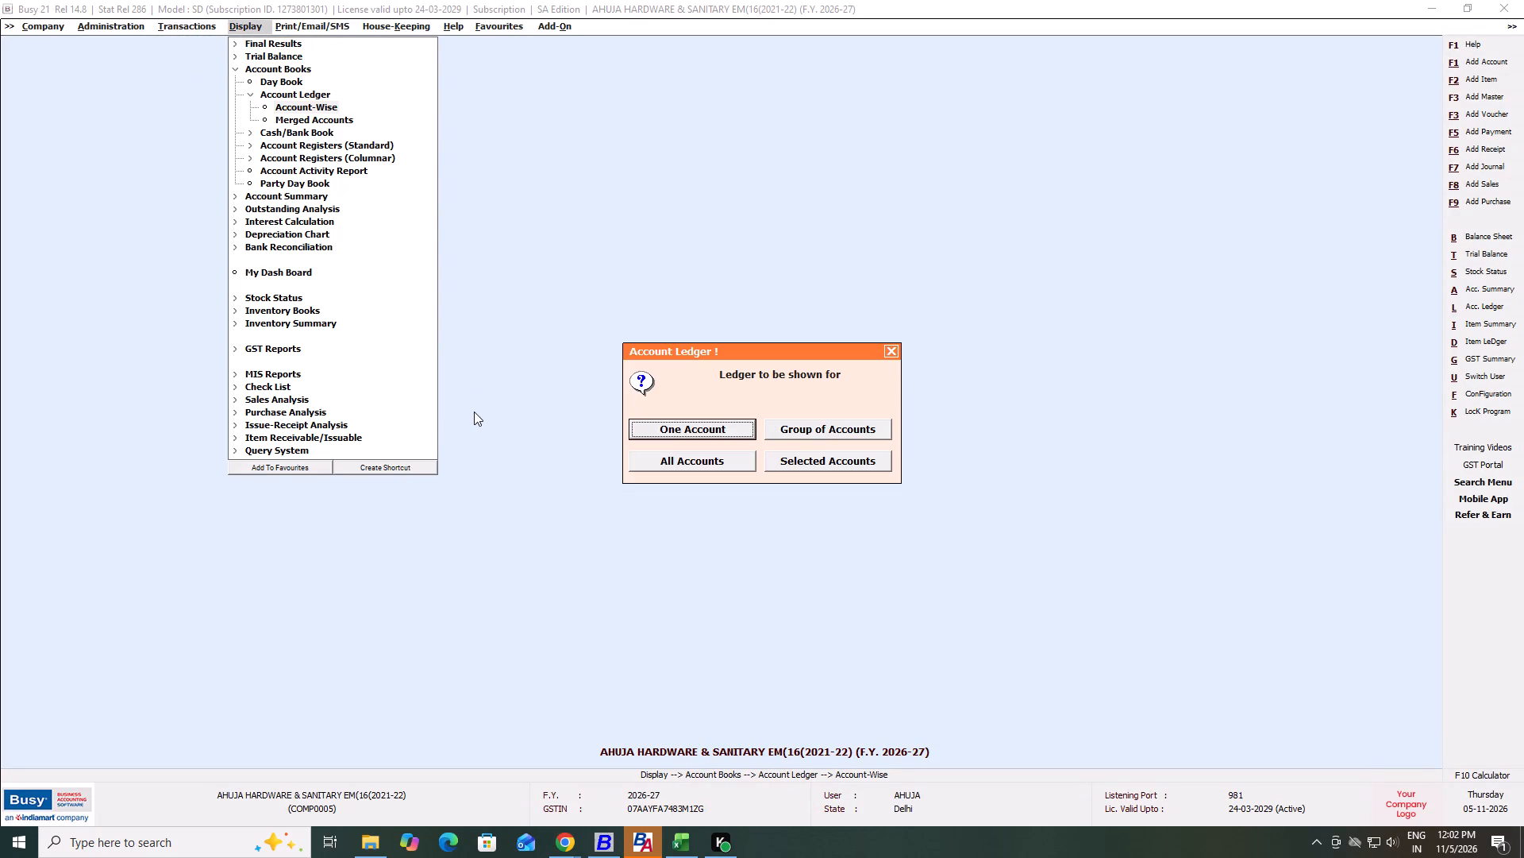
{"action": "key", "text": "Return"}
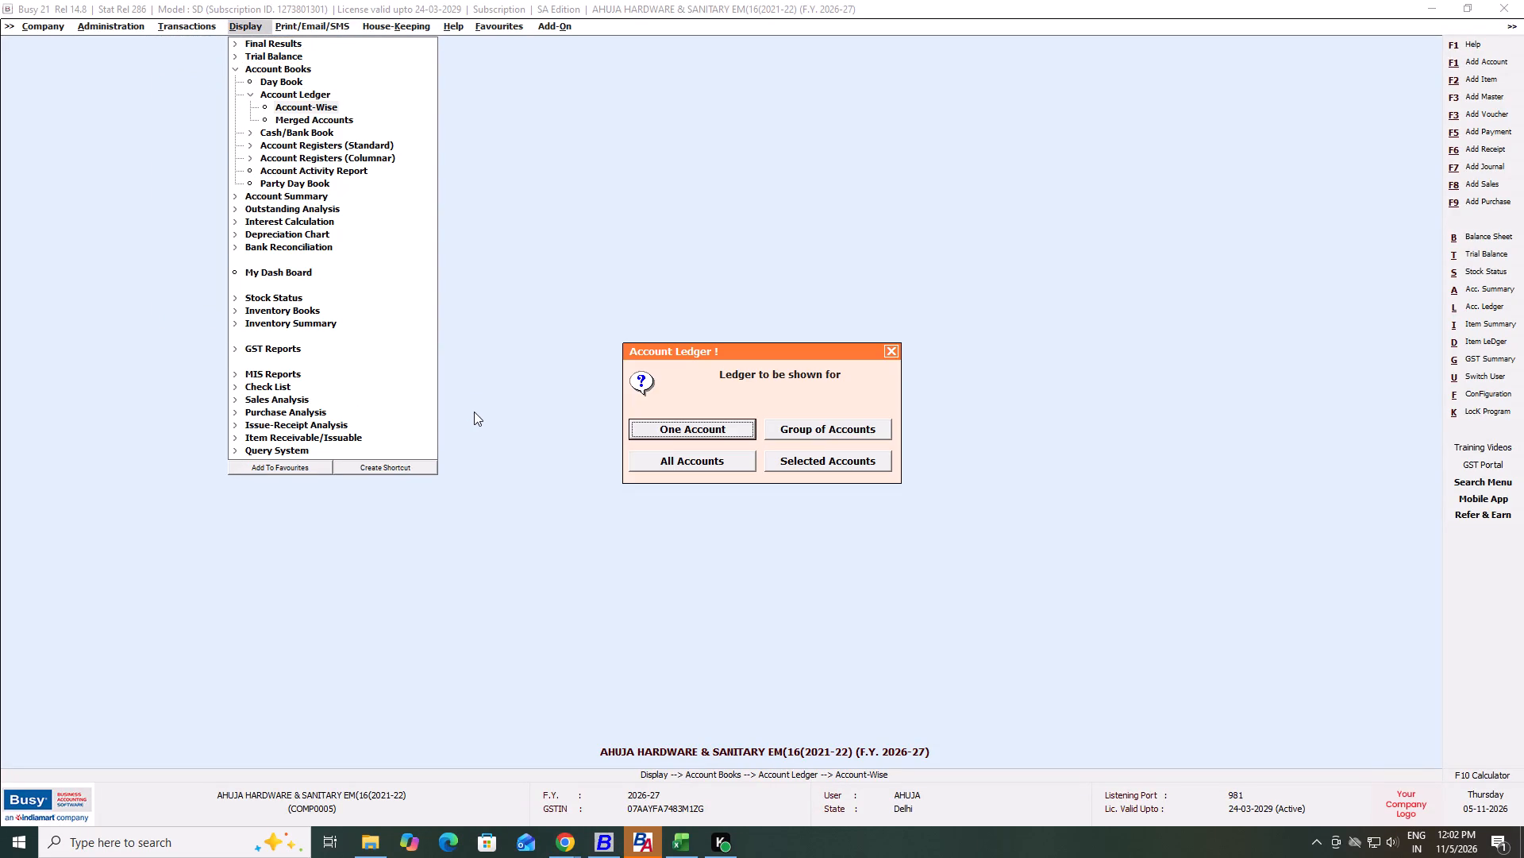
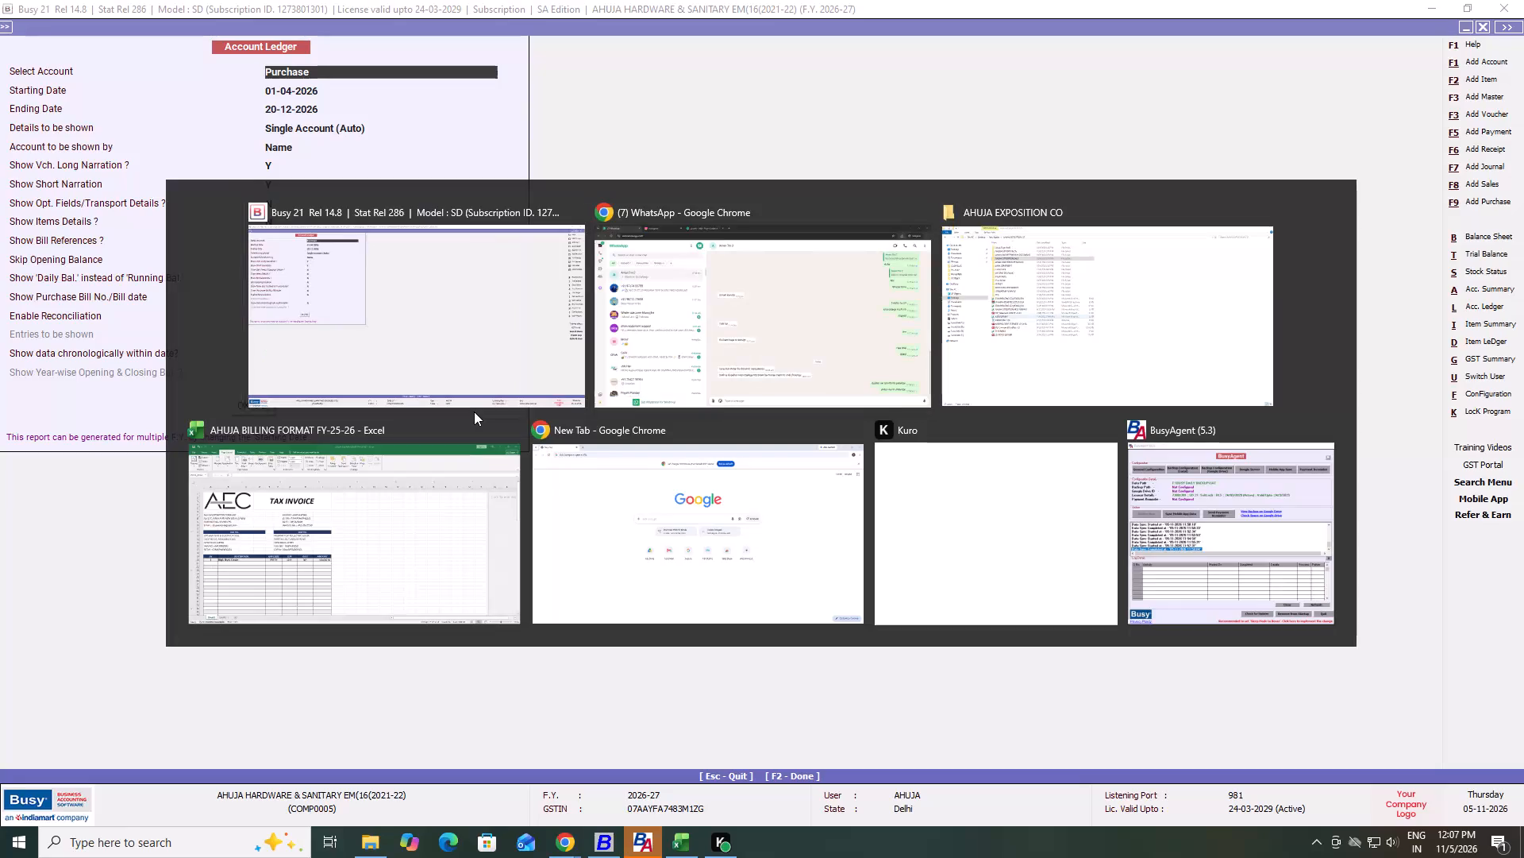
Generate the account ledger for the Purchase account from 01-04-2026 to 20-12-2026.
{"action": "key", "text": "F2"}
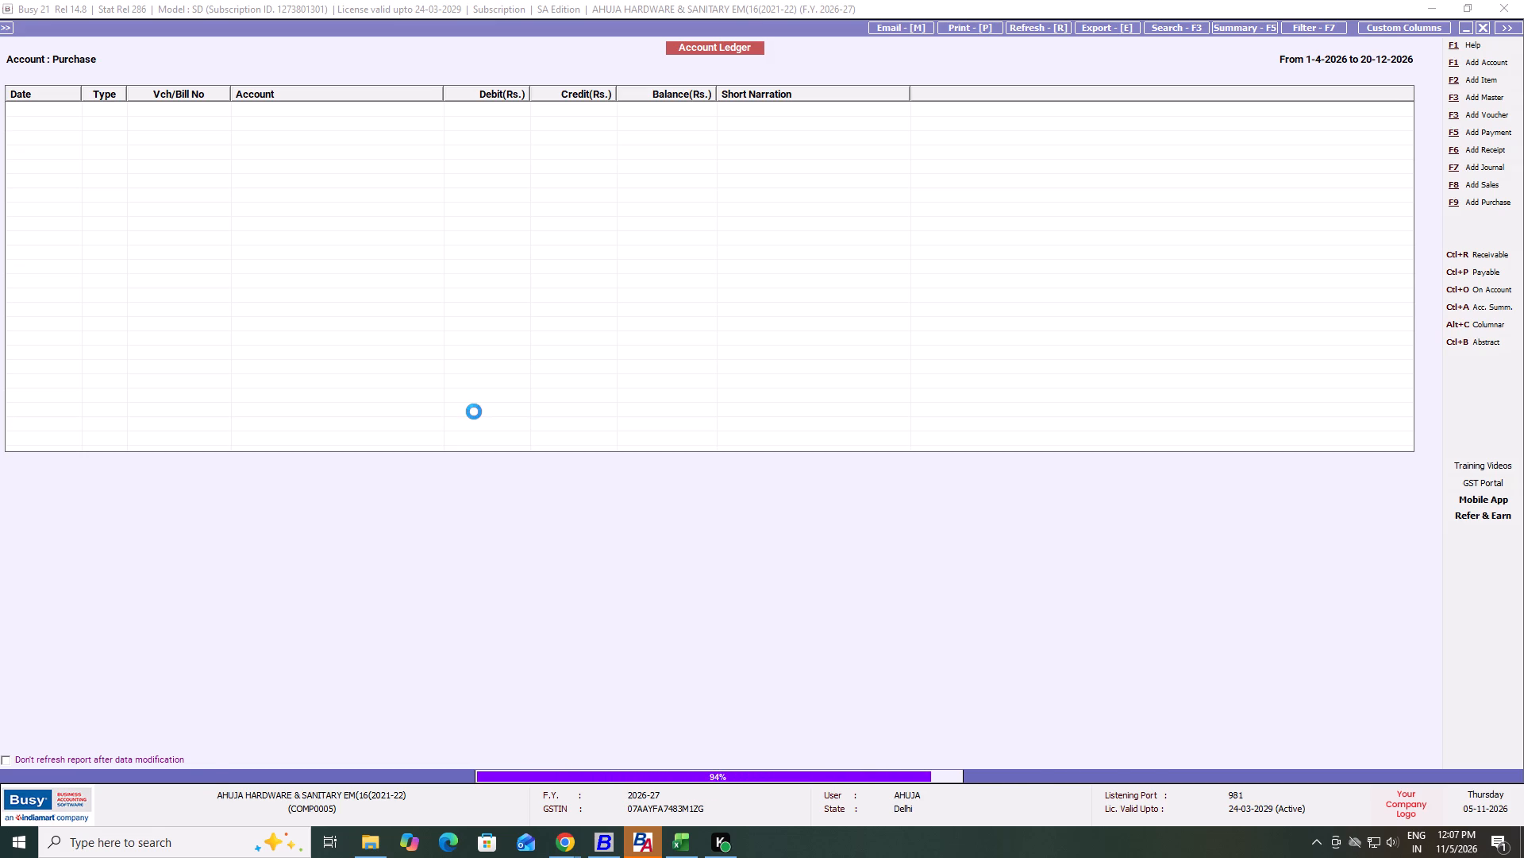
Open the Lokesh Enterprises purchase voucher LE/26-27/2438 dated 02-11-2026 near the end of the Purchase ledger.
{"action": "key", "text": "End"}
{"action": "key", "text": "Up"}
{"action": "key", "text": "Up"}
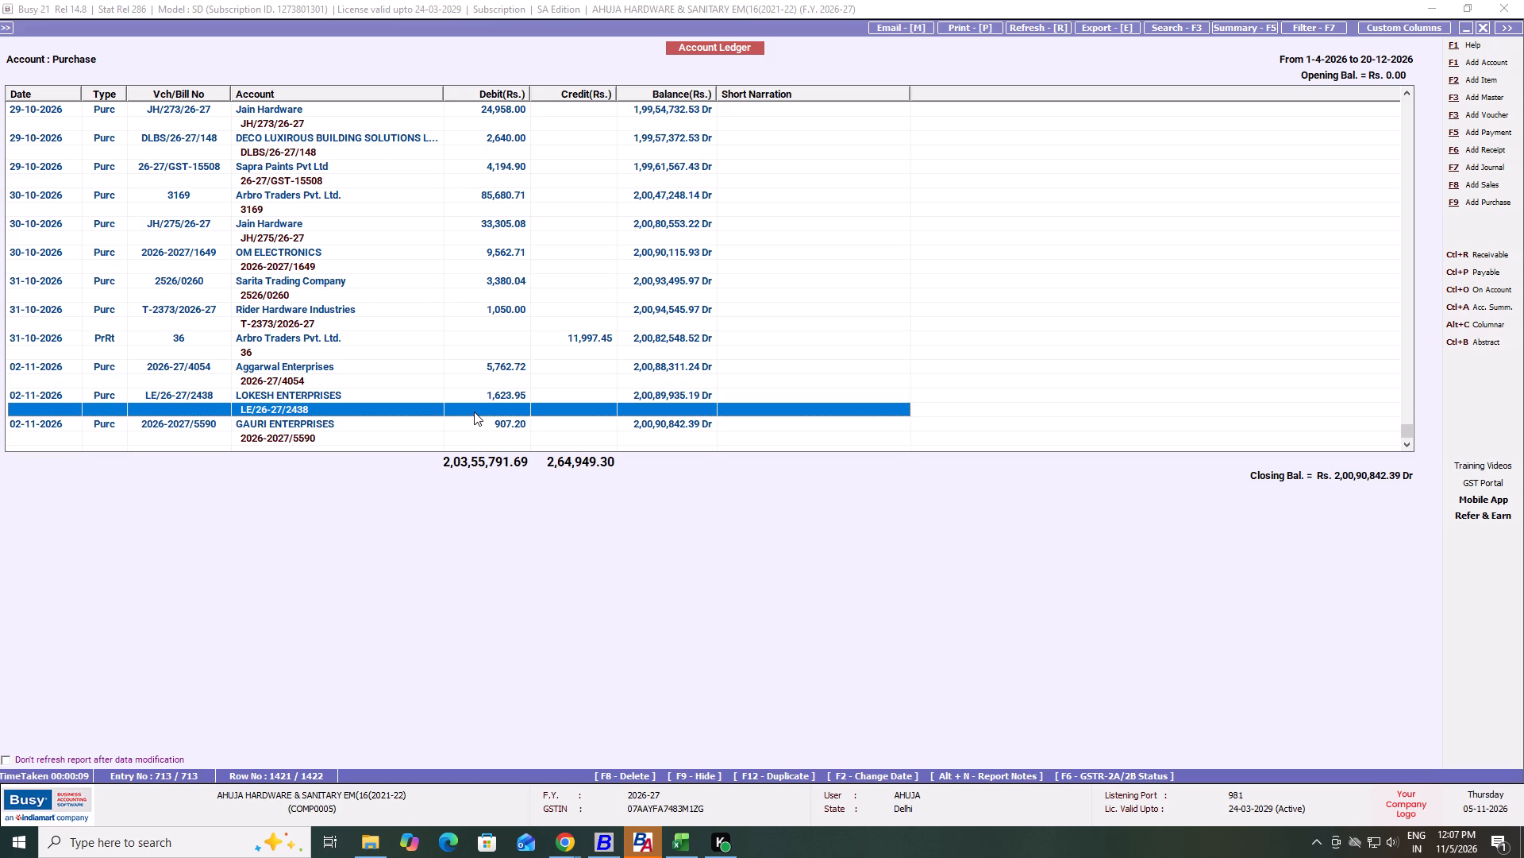
{"action": "key", "text": "Down"}
{"action": "key", "text": "Up"}
{"action": "key", "text": "Up"}
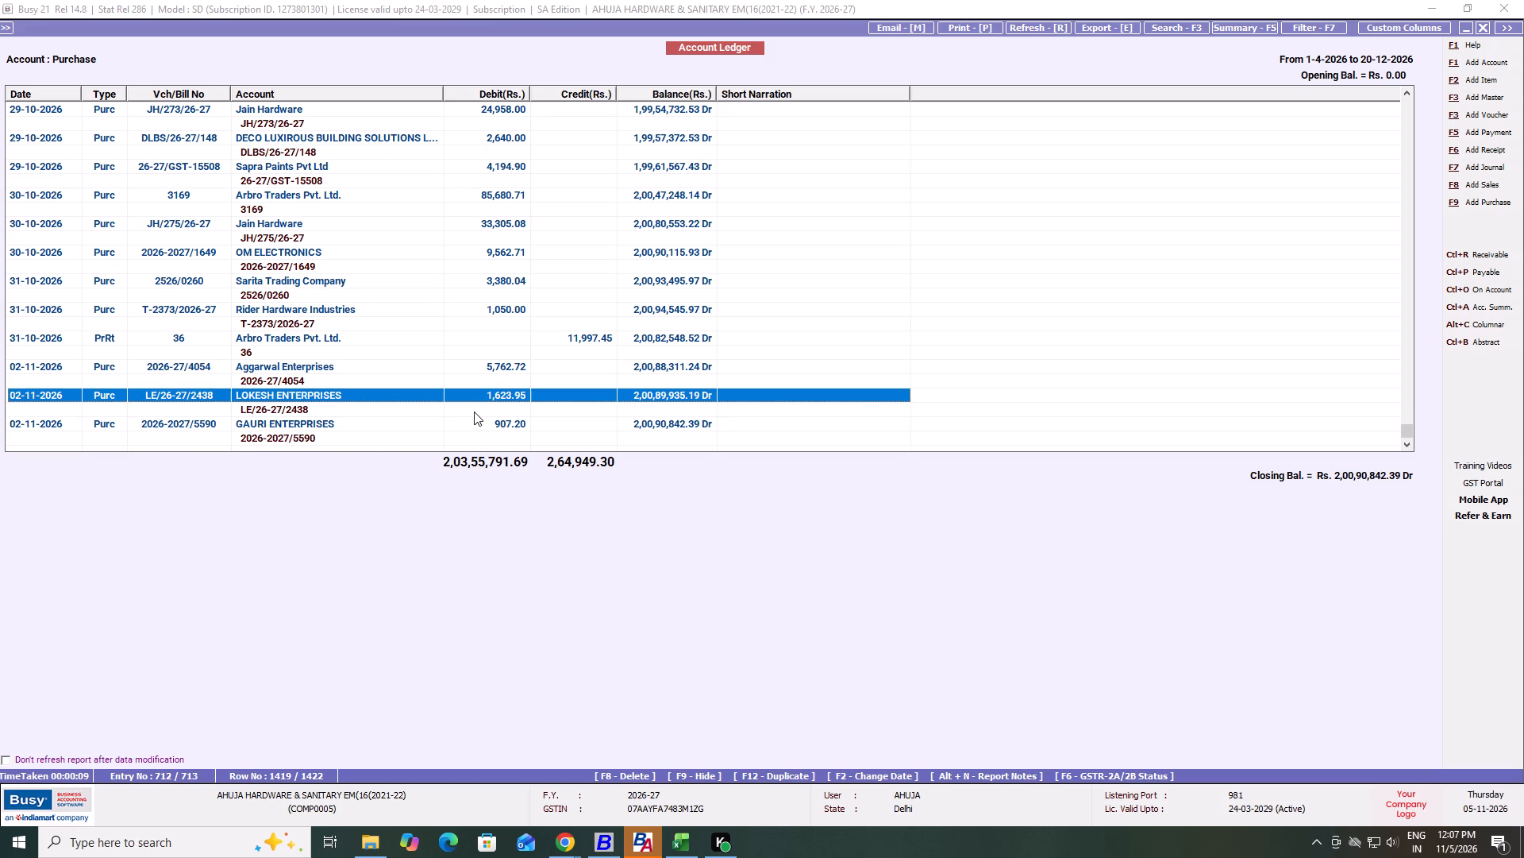
{"action": "key", "text": "Return"}
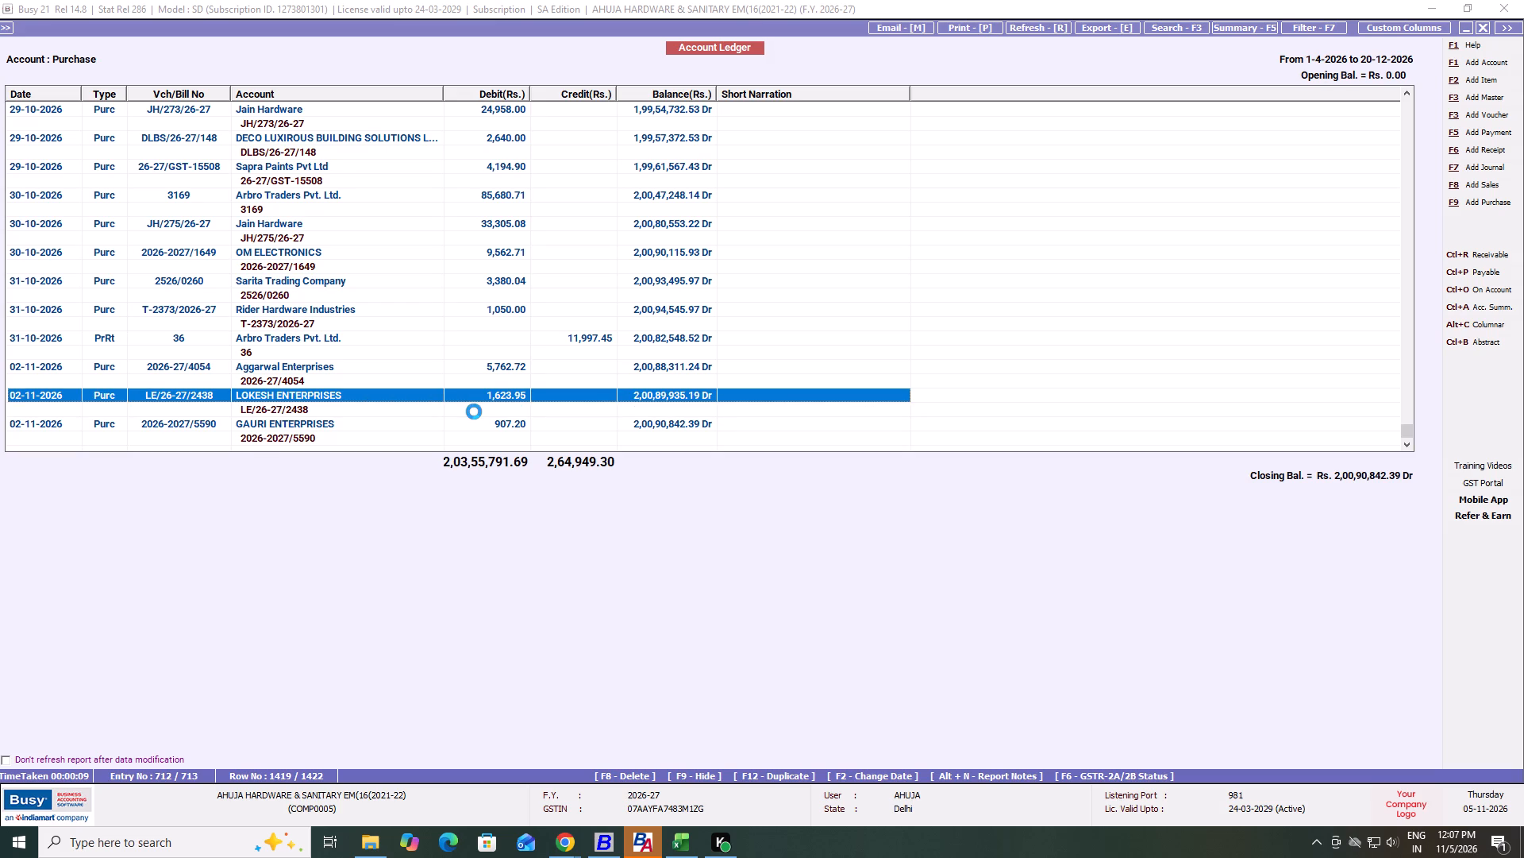
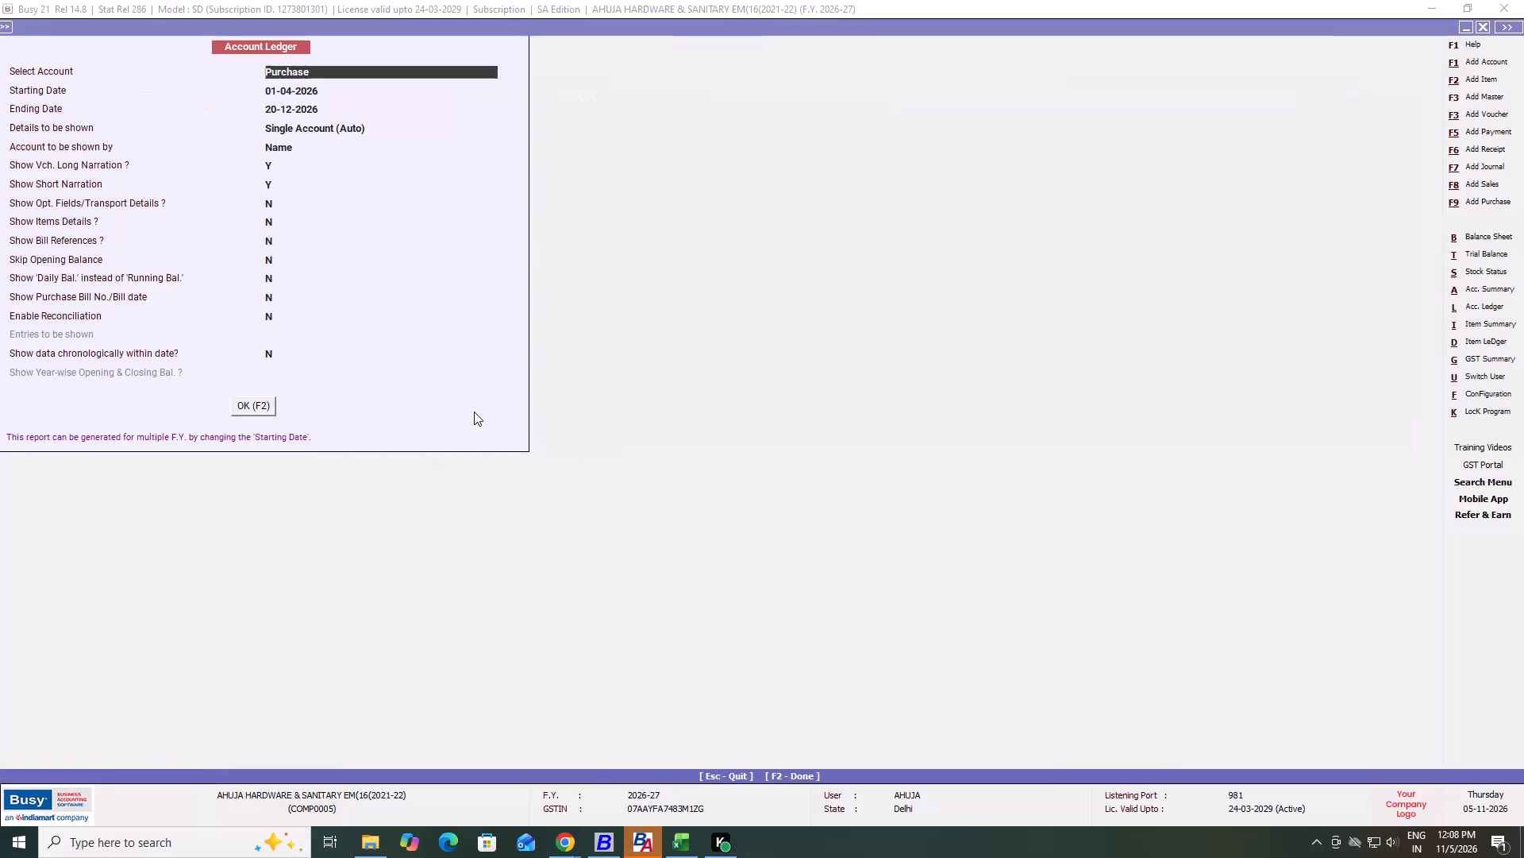
Generate the account ledger for Arbro Traders Pvt. Ltd. from 01-04-2026 to 20-12-2026.
{"action": "type", "text": "arbro traders"}
{"action": "key", "text": "Return"}
{"action": "key", "text": "Tab"}
{"action": "key", "text": "F2"}
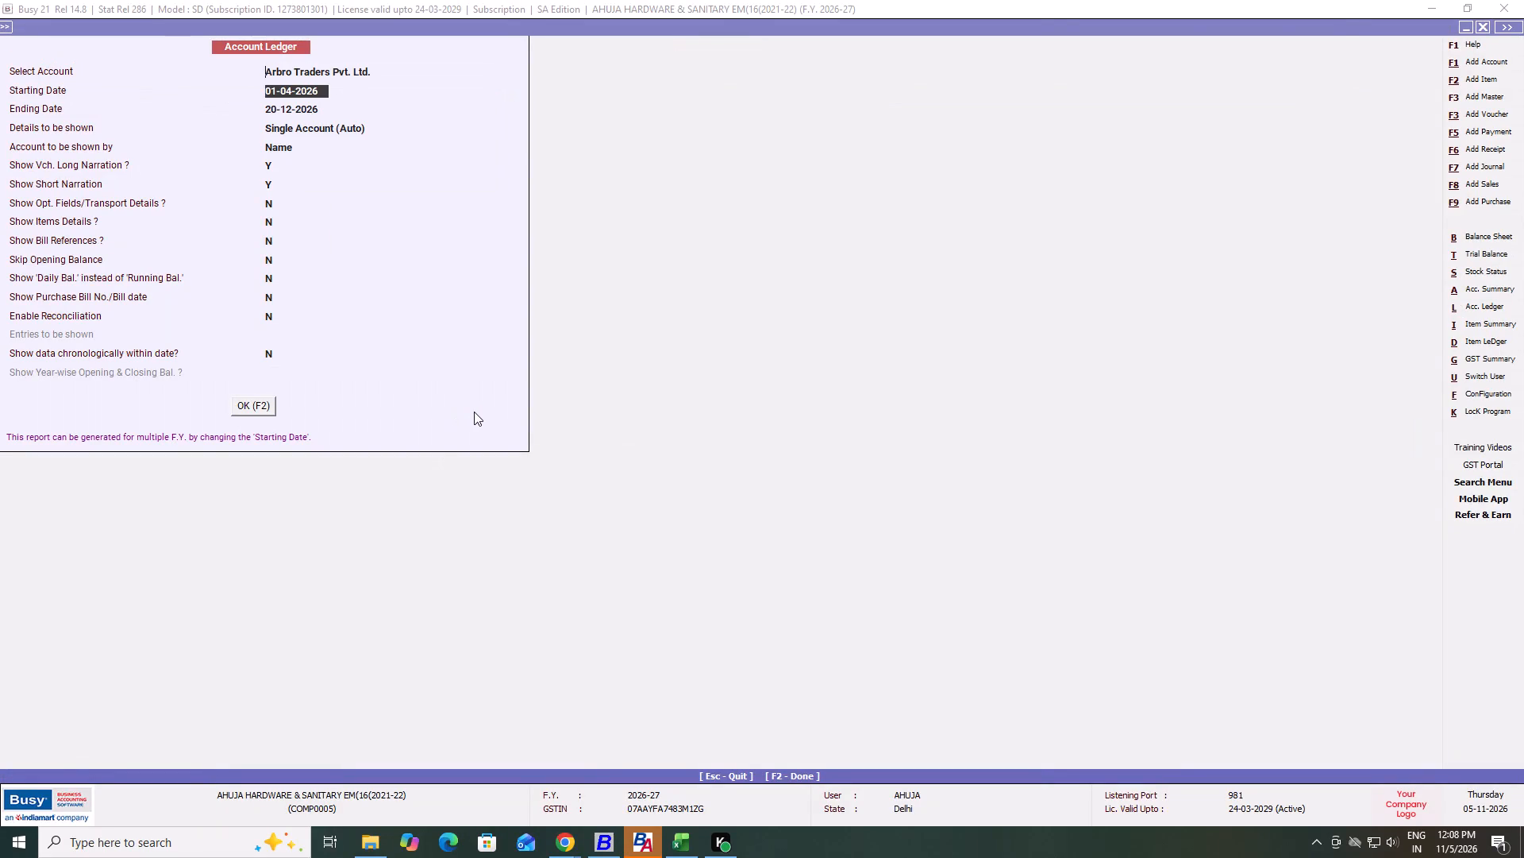
Go to the purchase return entry 36 dated 31-10-2026 near the end of the Arbro Traders ledger.
{"action": "key", "text": "End"}
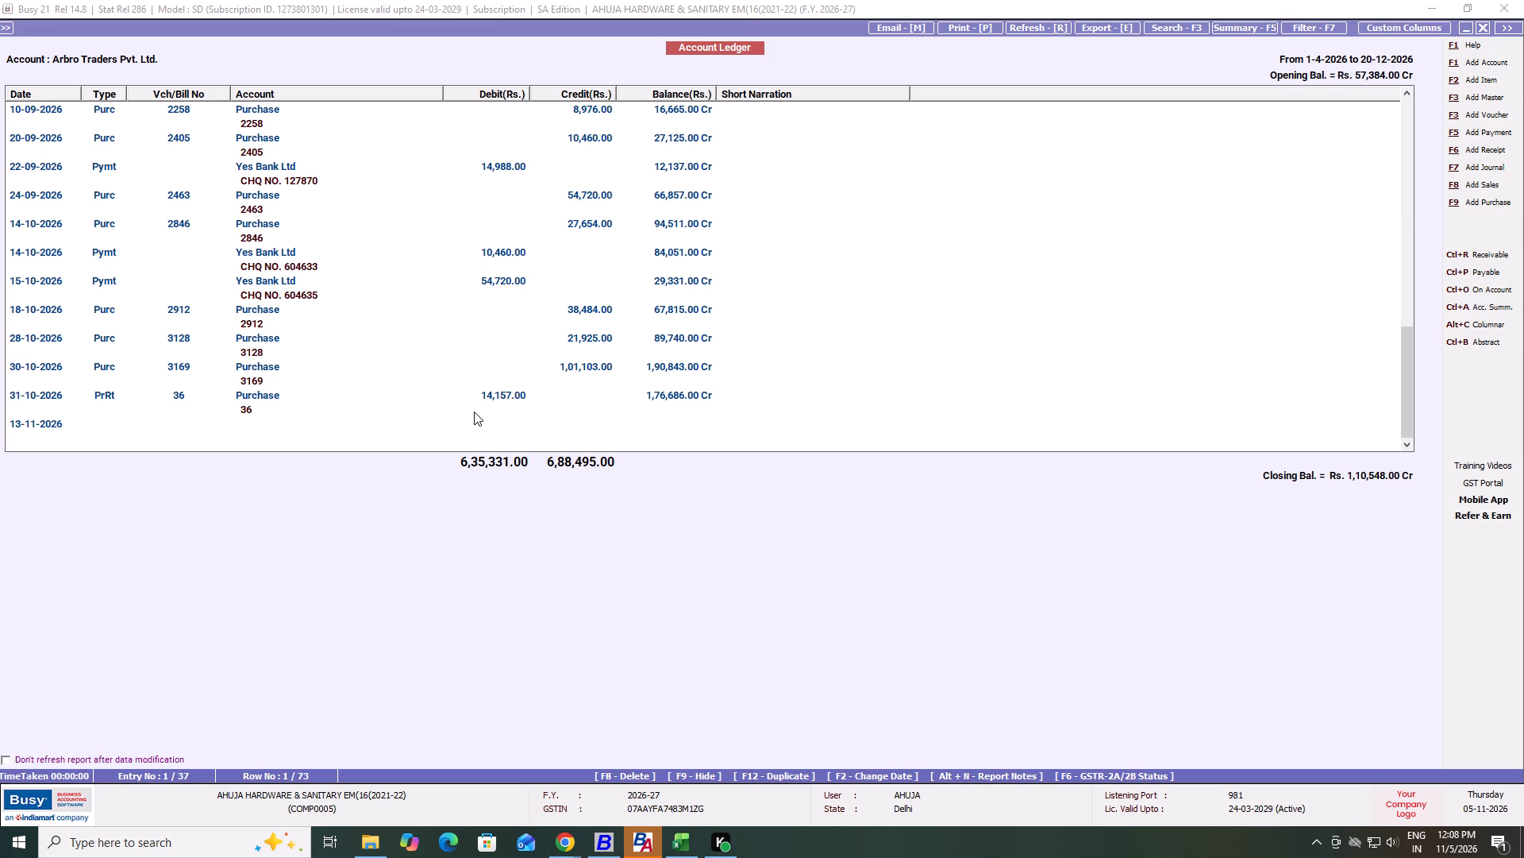
{"action": "key", "text": "Up"}
{"action": "key", "text": "Up"}
{"action": "key", "text": "Up"}
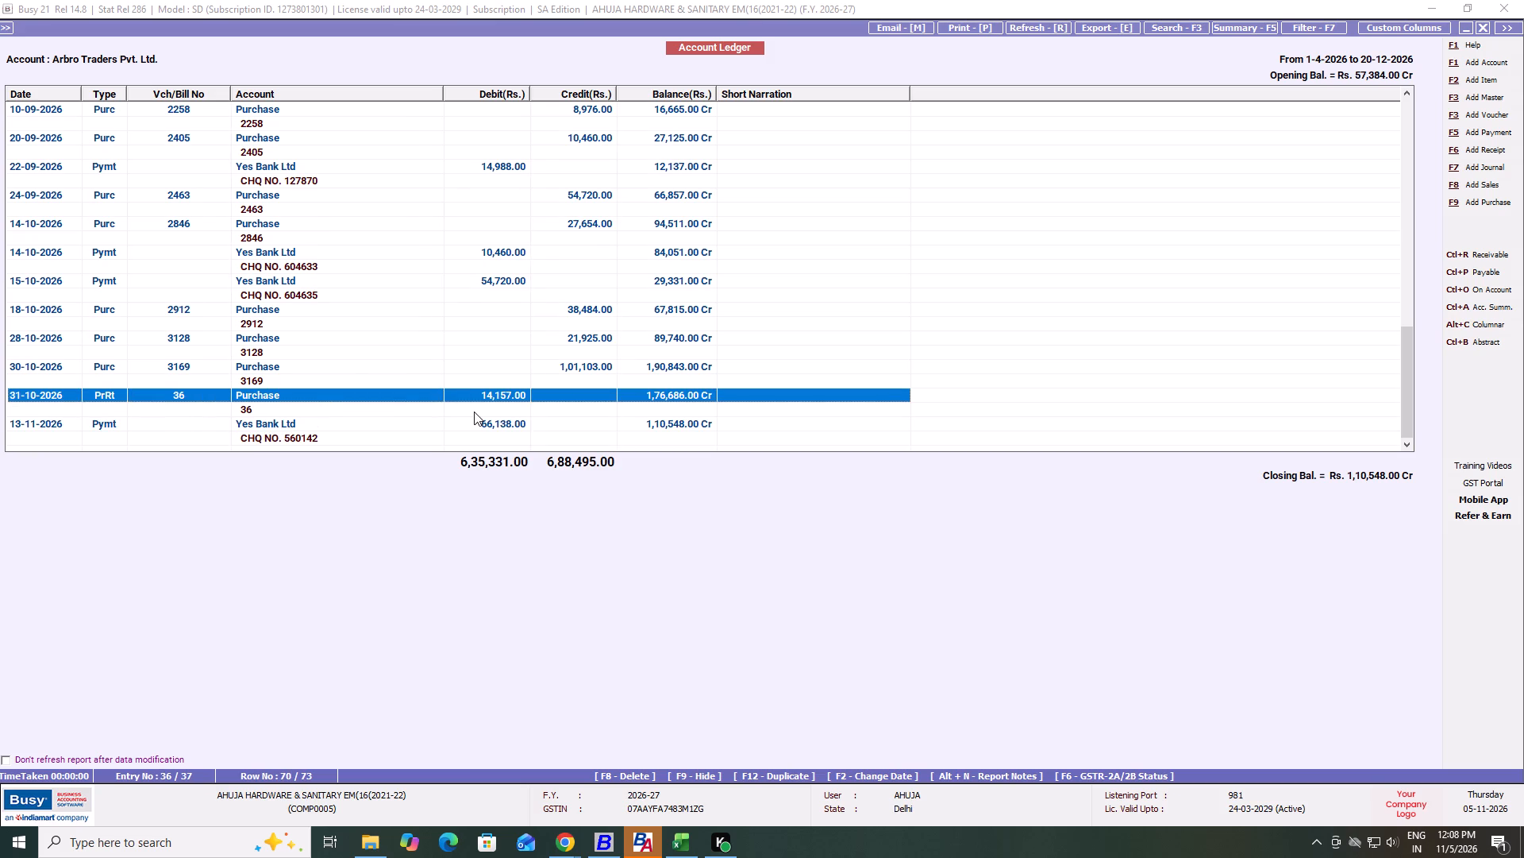
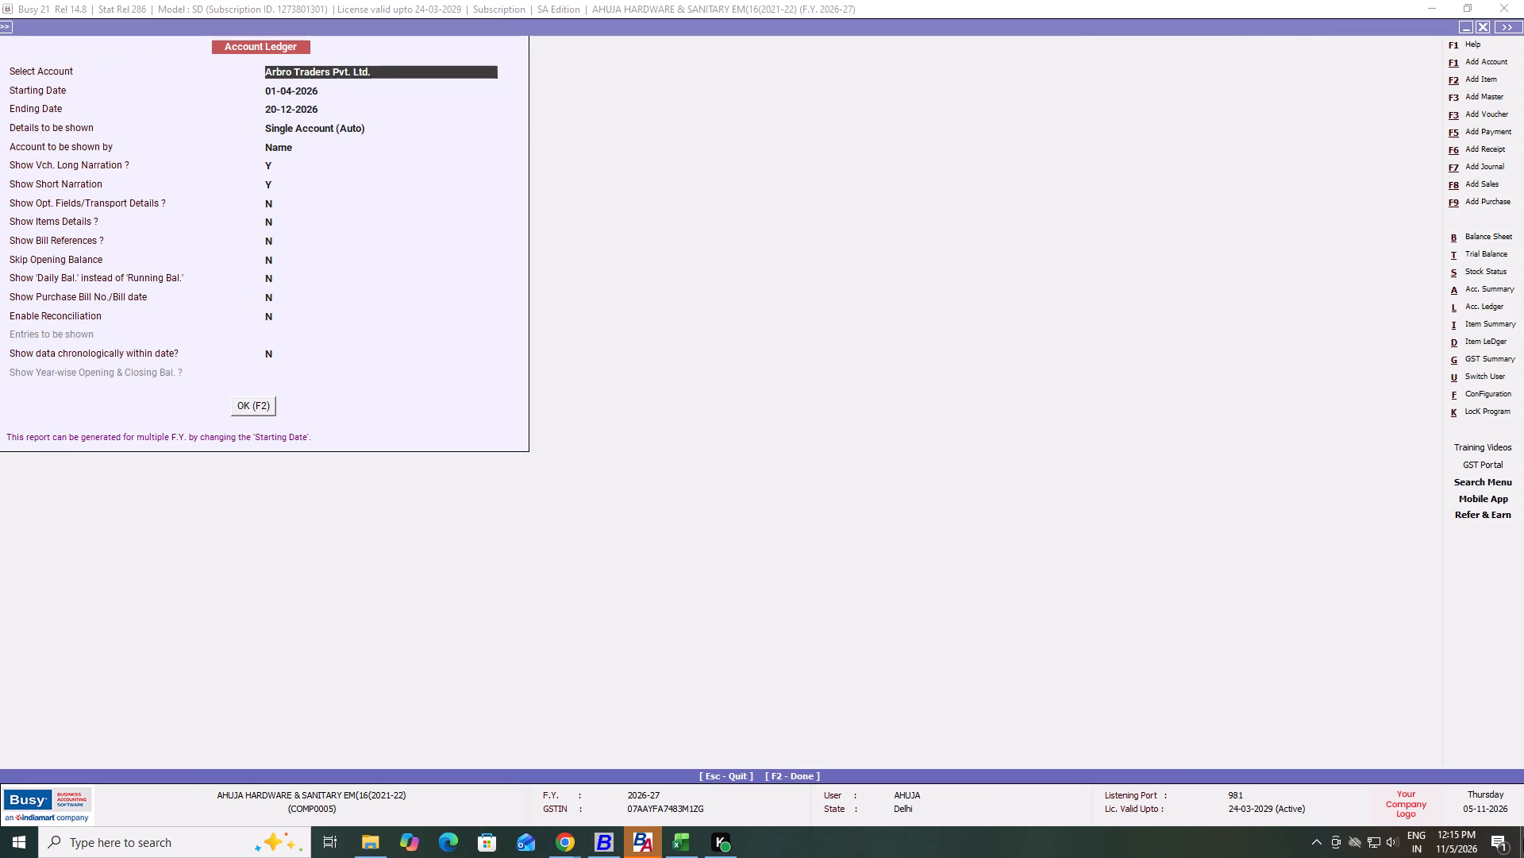
Generate the account ledger for Shiv Shakti Marble and Granite from 01-04-2026 to 20-12-2026 and go to its last entry.
{"action": "type", "text": "shiv sh"}
{"action": "type", "text": "akti enter"}
{"action": "key", "text": "BackSpace"}
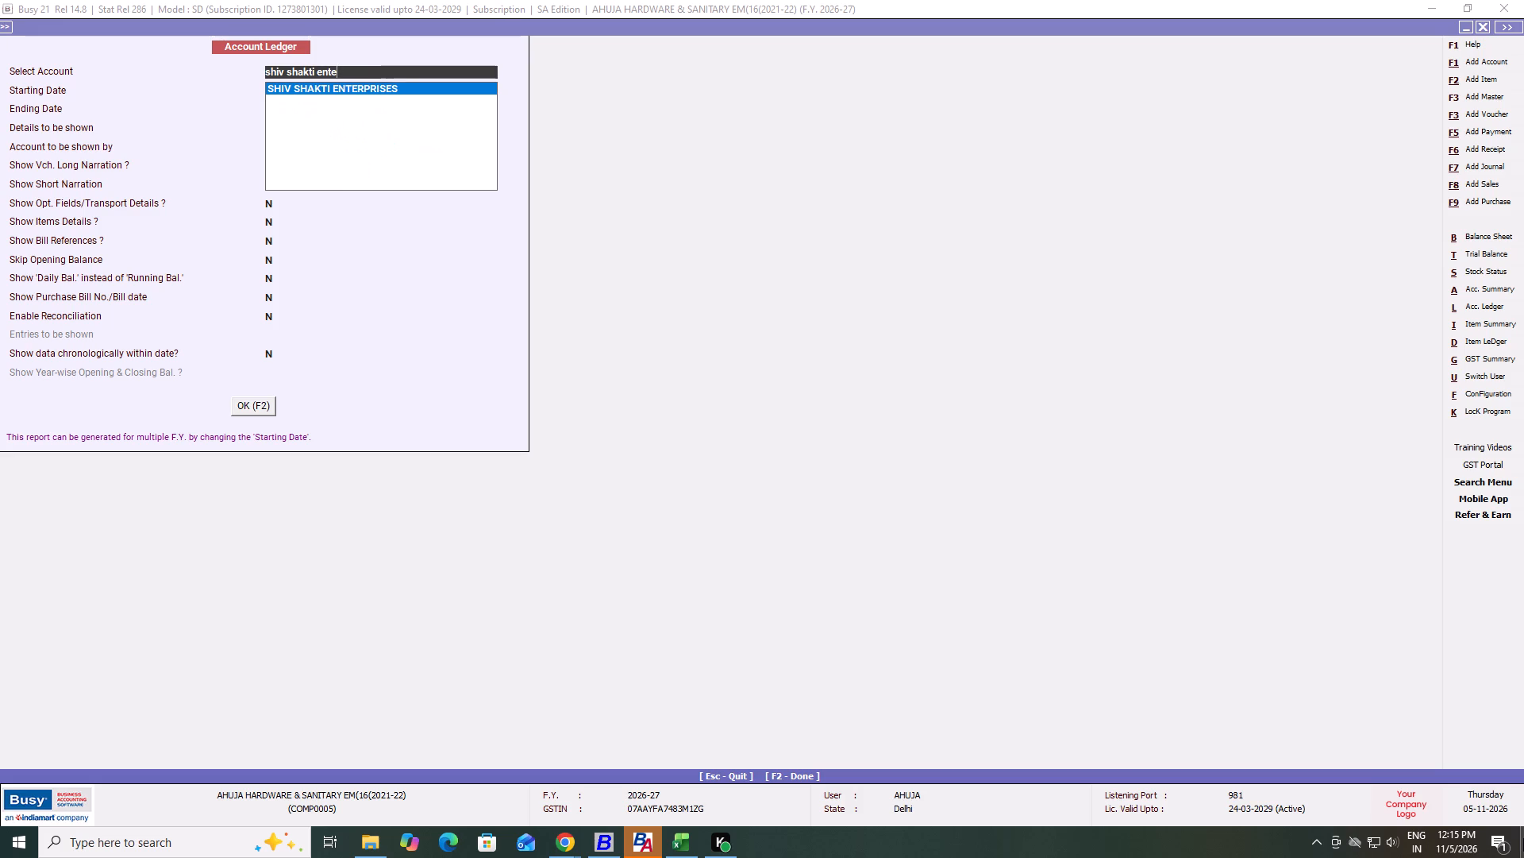
{"action": "key", "text": "BackSpace"}
{"action": "key", "text": "BackSpace"}
{"action": "key", "text": "BackSpace"}
{"action": "key", "text": "BackSpace"}
{"action": "type", "text": "marble"}
{"action": "key", "text": "Return"}
{"action": "key", "text": "Tab"}
{"action": "key", "text": "F2"}
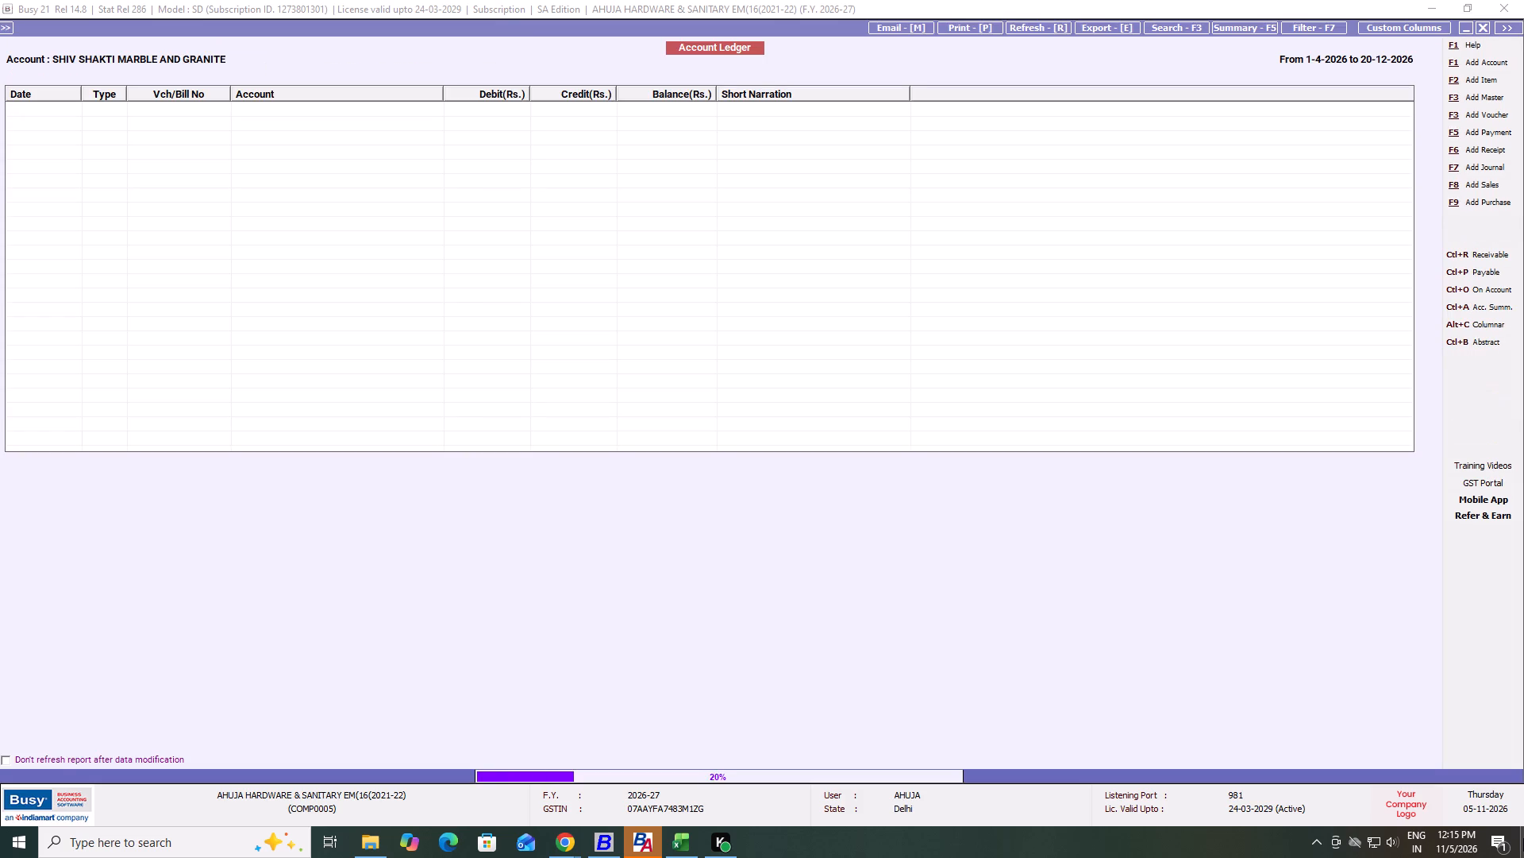
{"action": "key", "text": "End"}
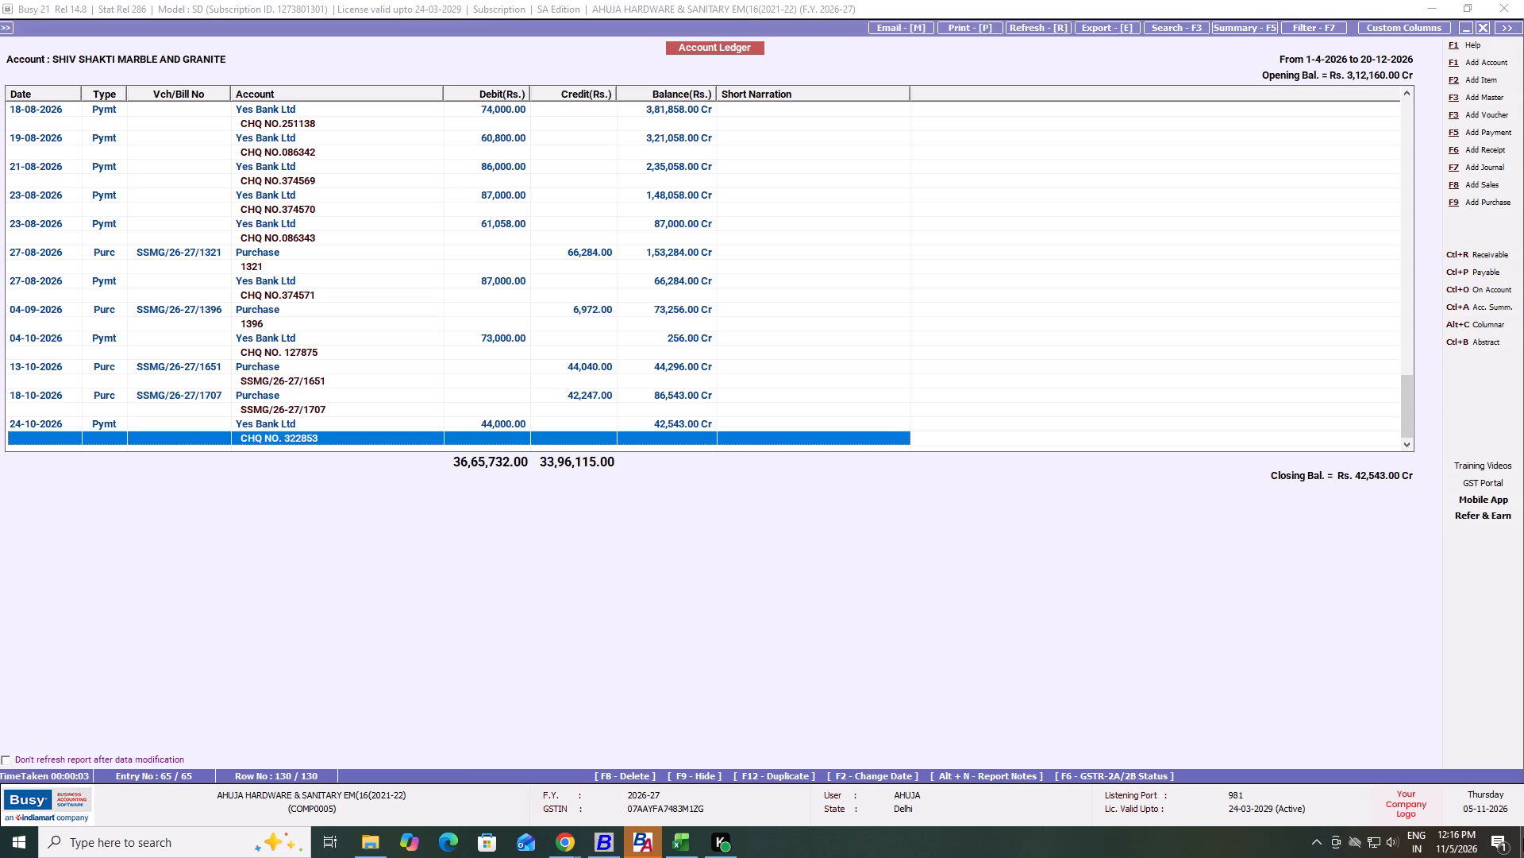
Start a new purchase voucher in the GST series dated 03-11-2026.
{"action": "key", "text": "alt+F3"}
{"action": "key", "text": "Down"}
{"action": "key", "text": "Return"}
{"action": "key", "text": "Return"}
{"action": "key", "text": "Tab"}
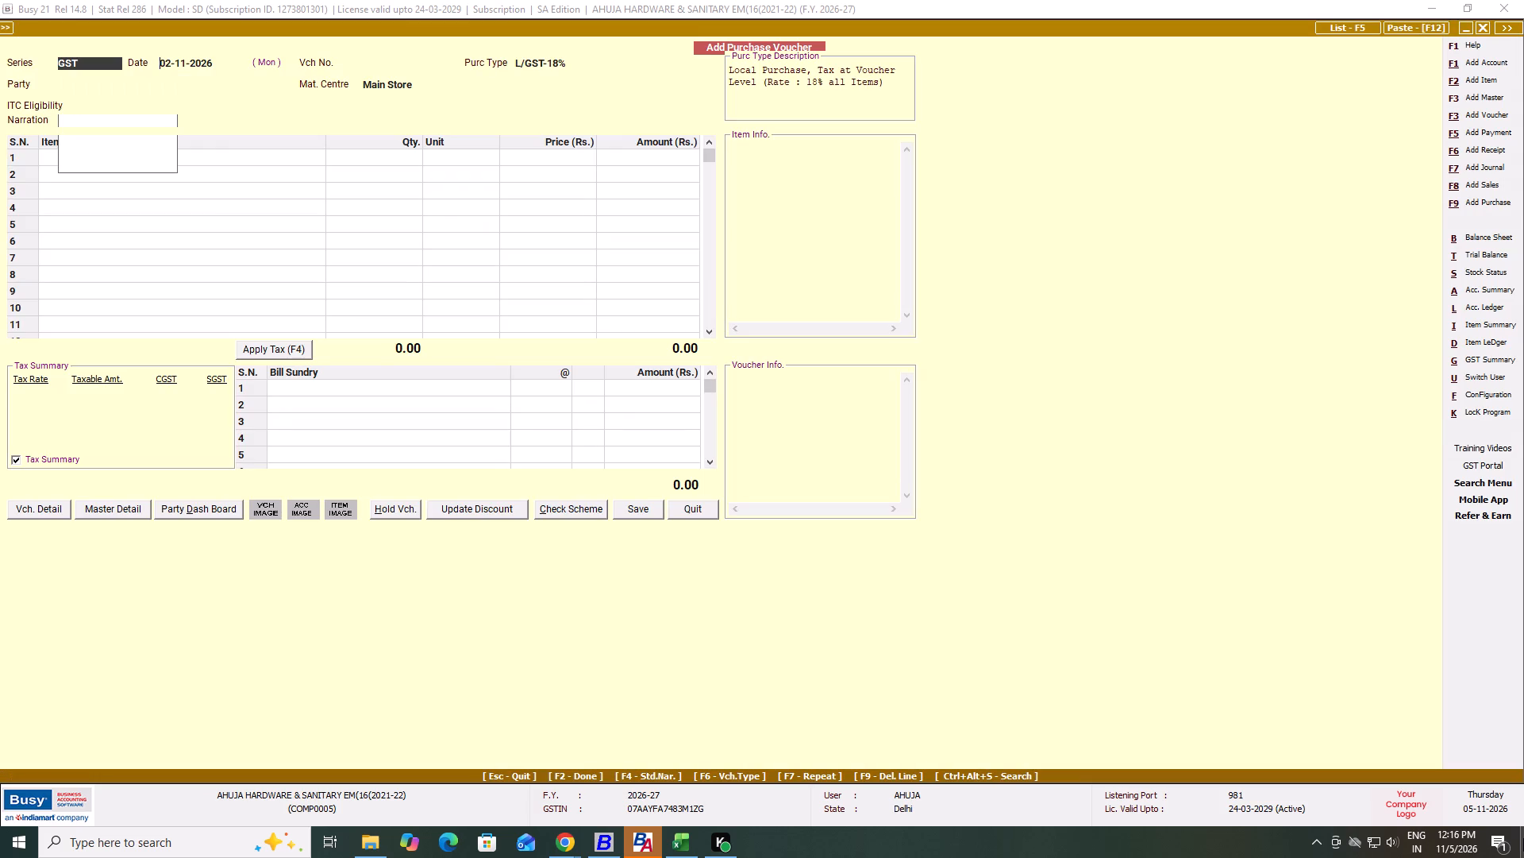
{"action": "type", "text": "3-11-26"}
{"action": "key", "text": "Return"}
{"action": "key", "text": "Tab"}
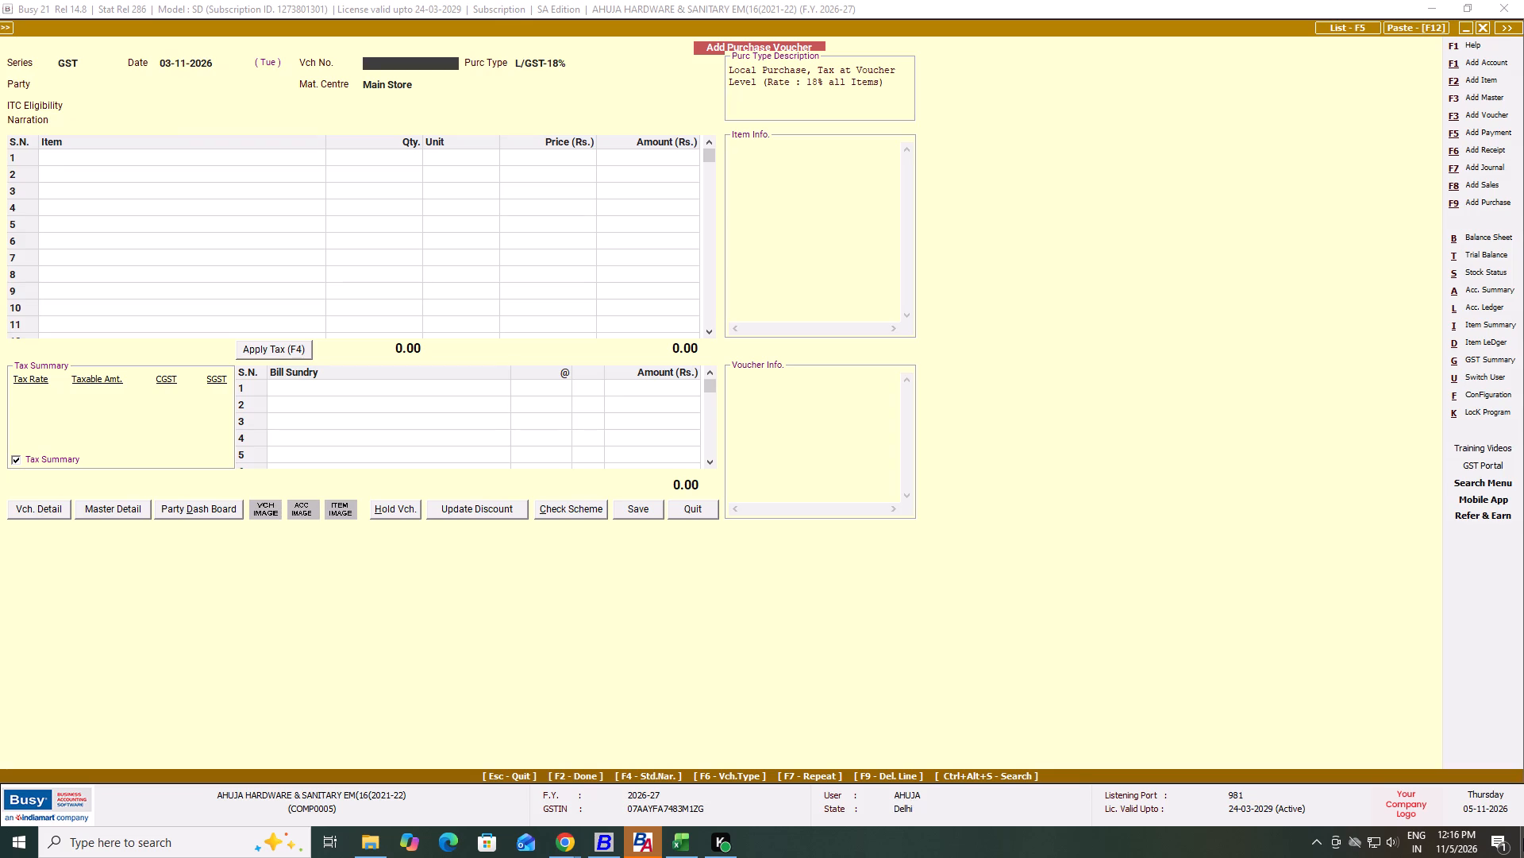
Enter voucher number SSMG/26-27/1821 and keep the purchase type L/GST-18%.
{"action": "type", "text": "ssng"}
{"action": "key", "text": "BackSpace"}
{"action": "key", "text": "BackSpace"}
{"action": "key", "text": "BackSpace"}
{"action": "type", "text": "SSMG"}
{"action": "type", "text": "/26-27/"}
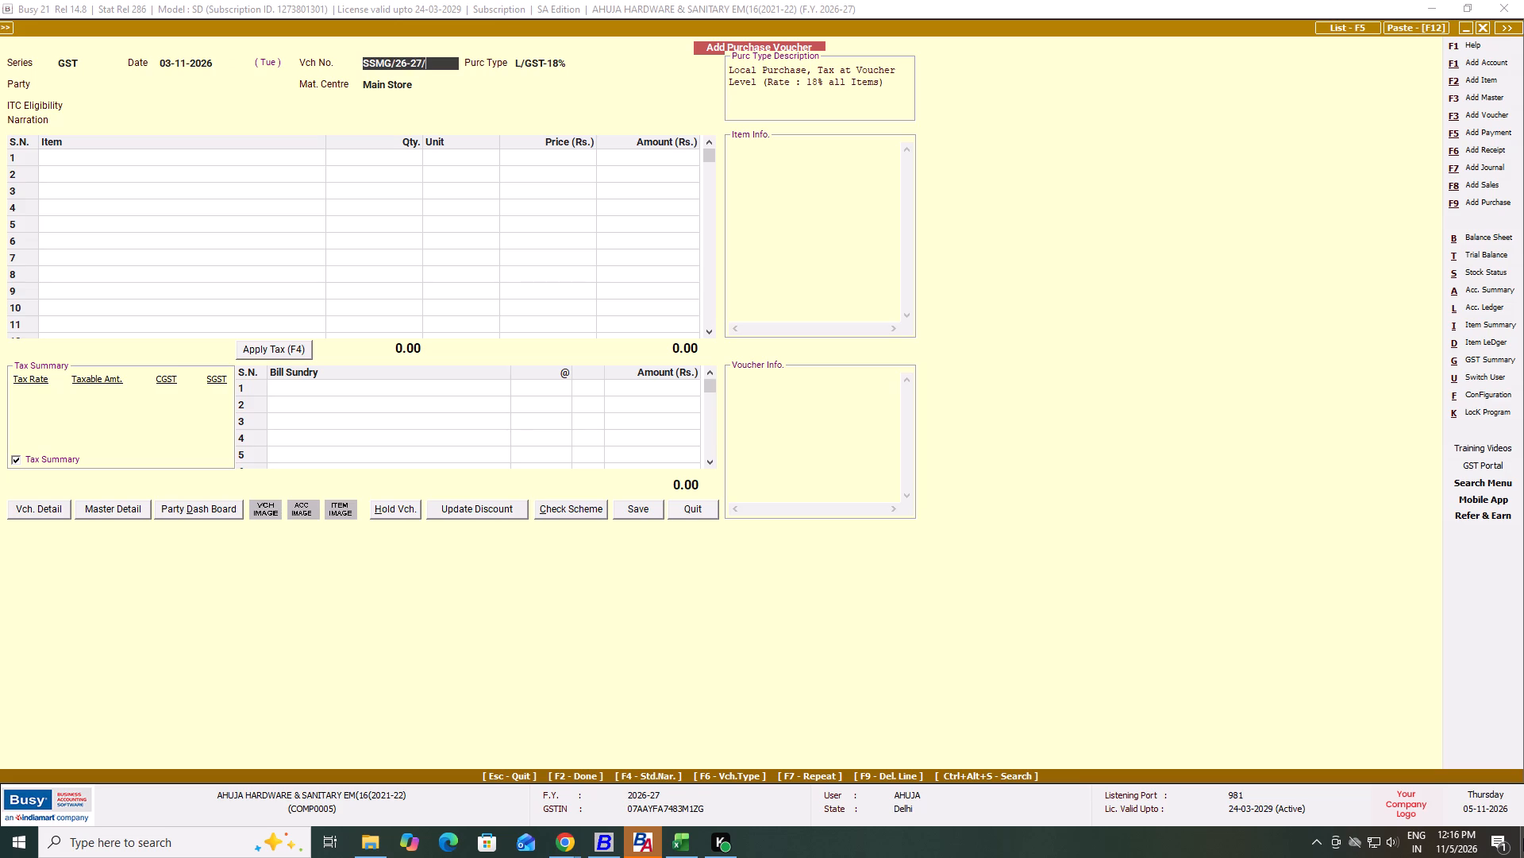
{"action": "type", "text": "1821"}
{"action": "key", "text": "Return"}
{"action": "key", "text": "Tab"}
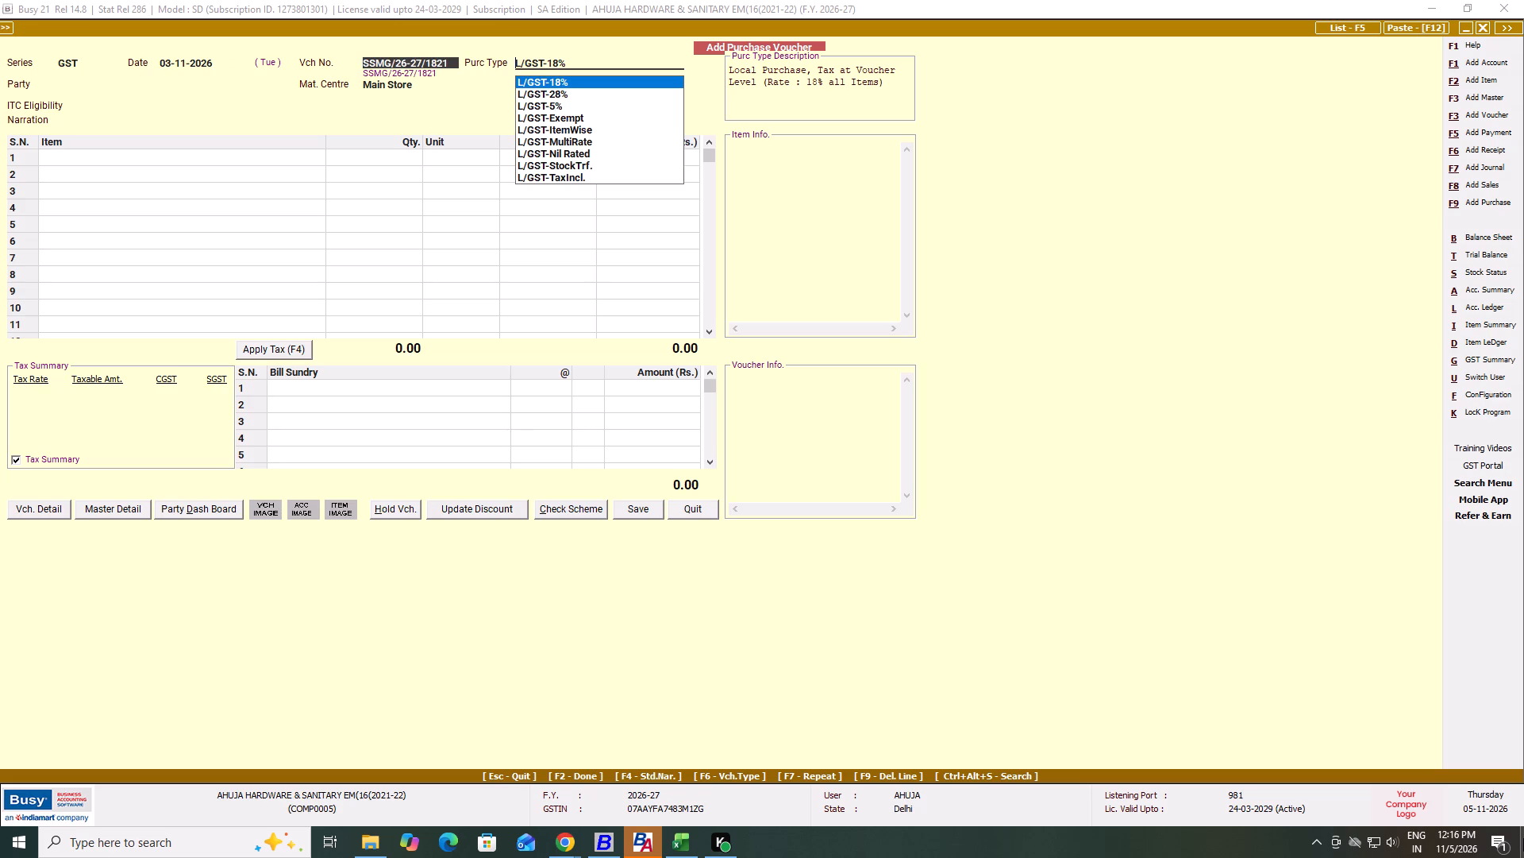
{"action": "key", "text": "Return"}
{"action": "key", "text": "Tab"}
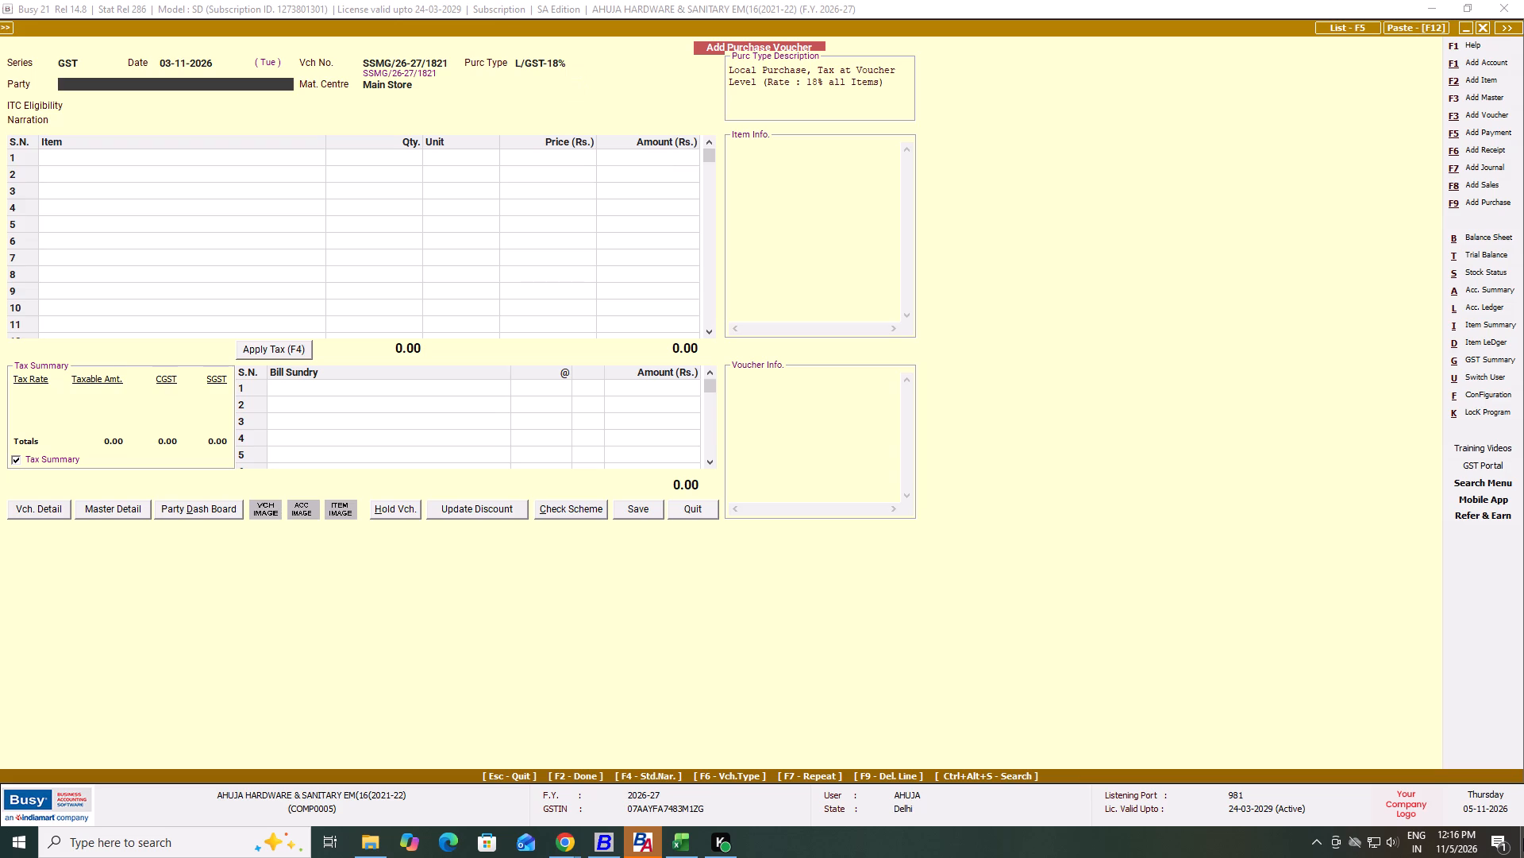
Set the voucher's party to Shiv Shakti Marble and Granite, keeping Main Store and ITC eligibility Input Goods/Services.
{"action": "key", "text": "Return"}
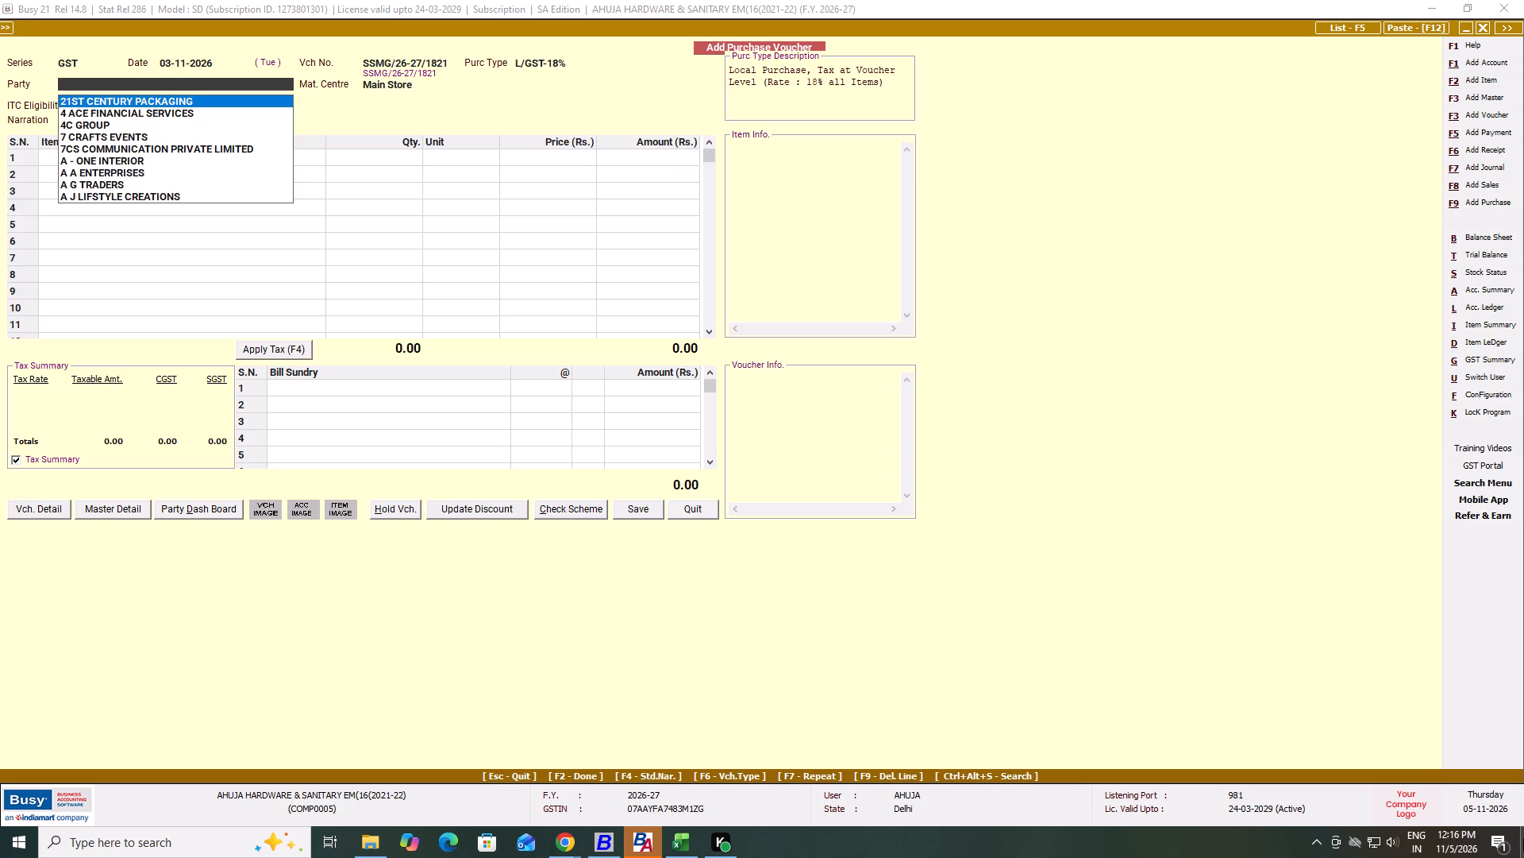
{"action": "type", "text": "SHIV SHAKT"}
{"action": "type", "text": "I MARBLE"}
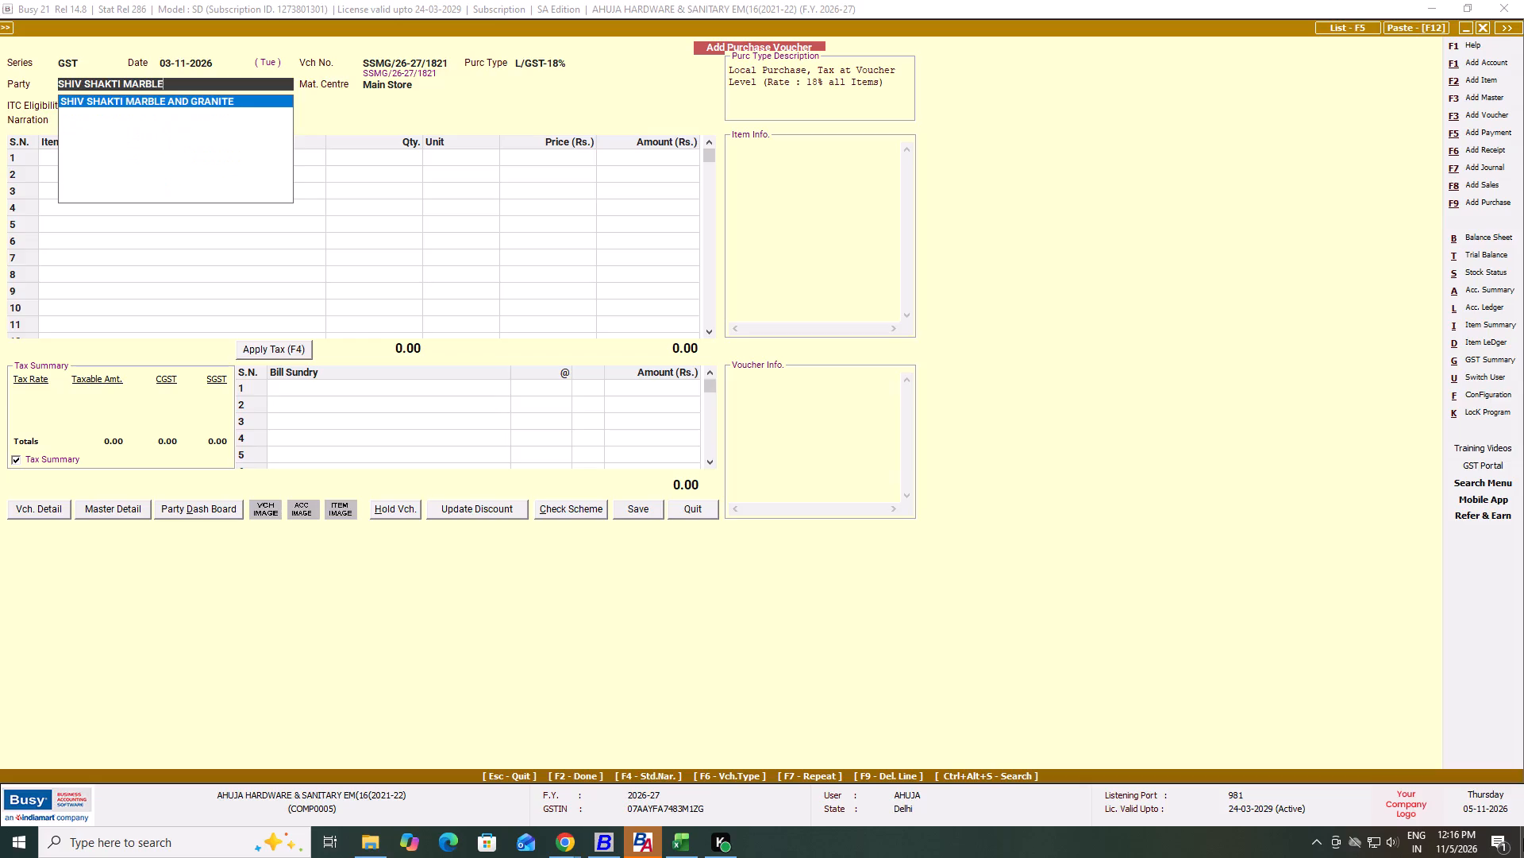
{"action": "key", "text": "Return"}
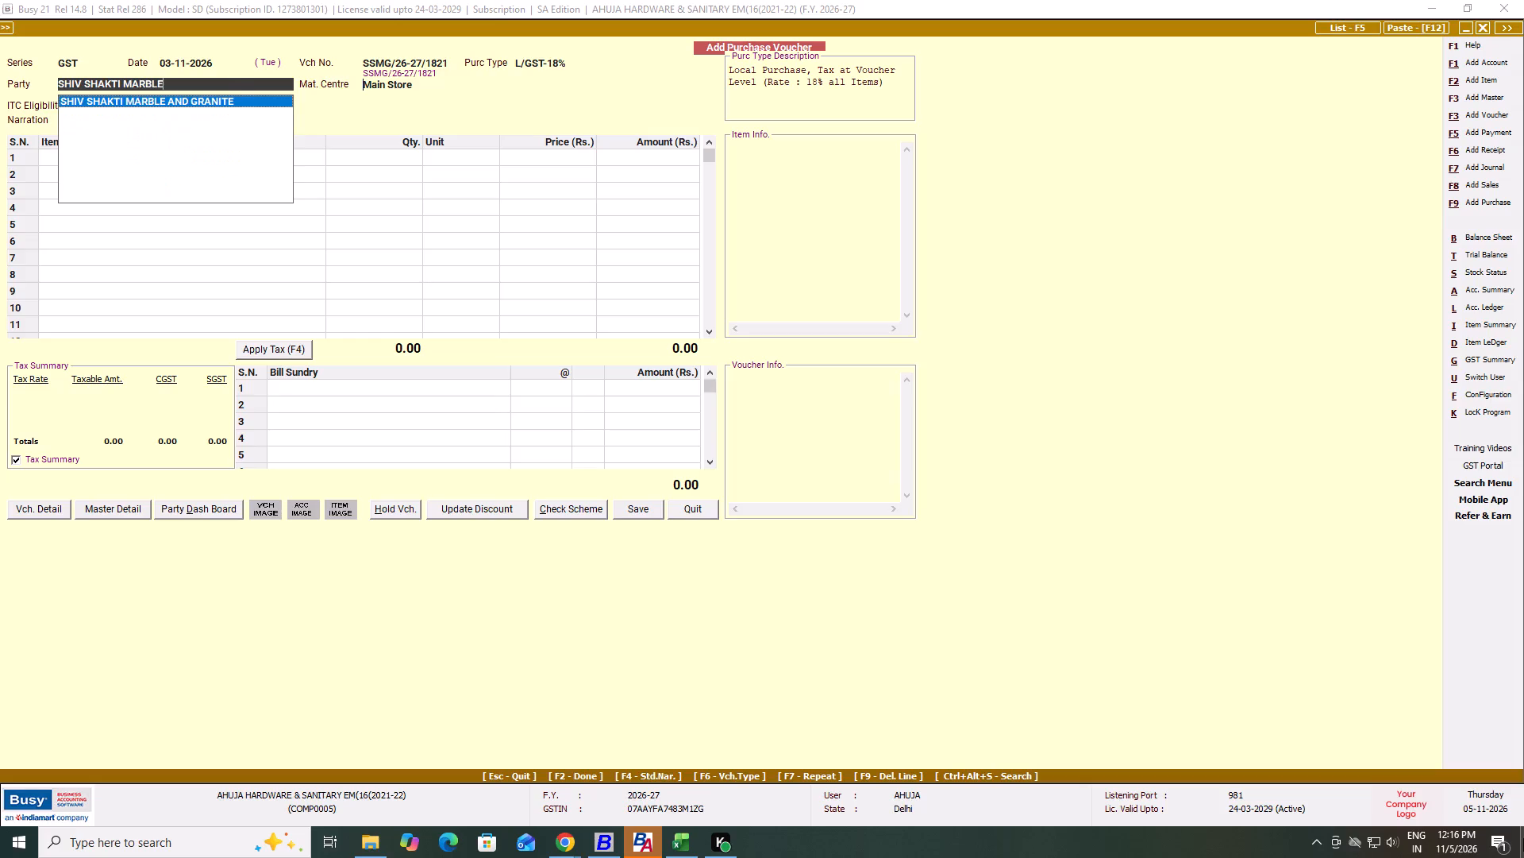
{"action": "key", "text": "Return"}
{"action": "key", "text": "Tab"}
{"action": "key", "text": "Return"}
{"action": "key", "text": "Tab"}
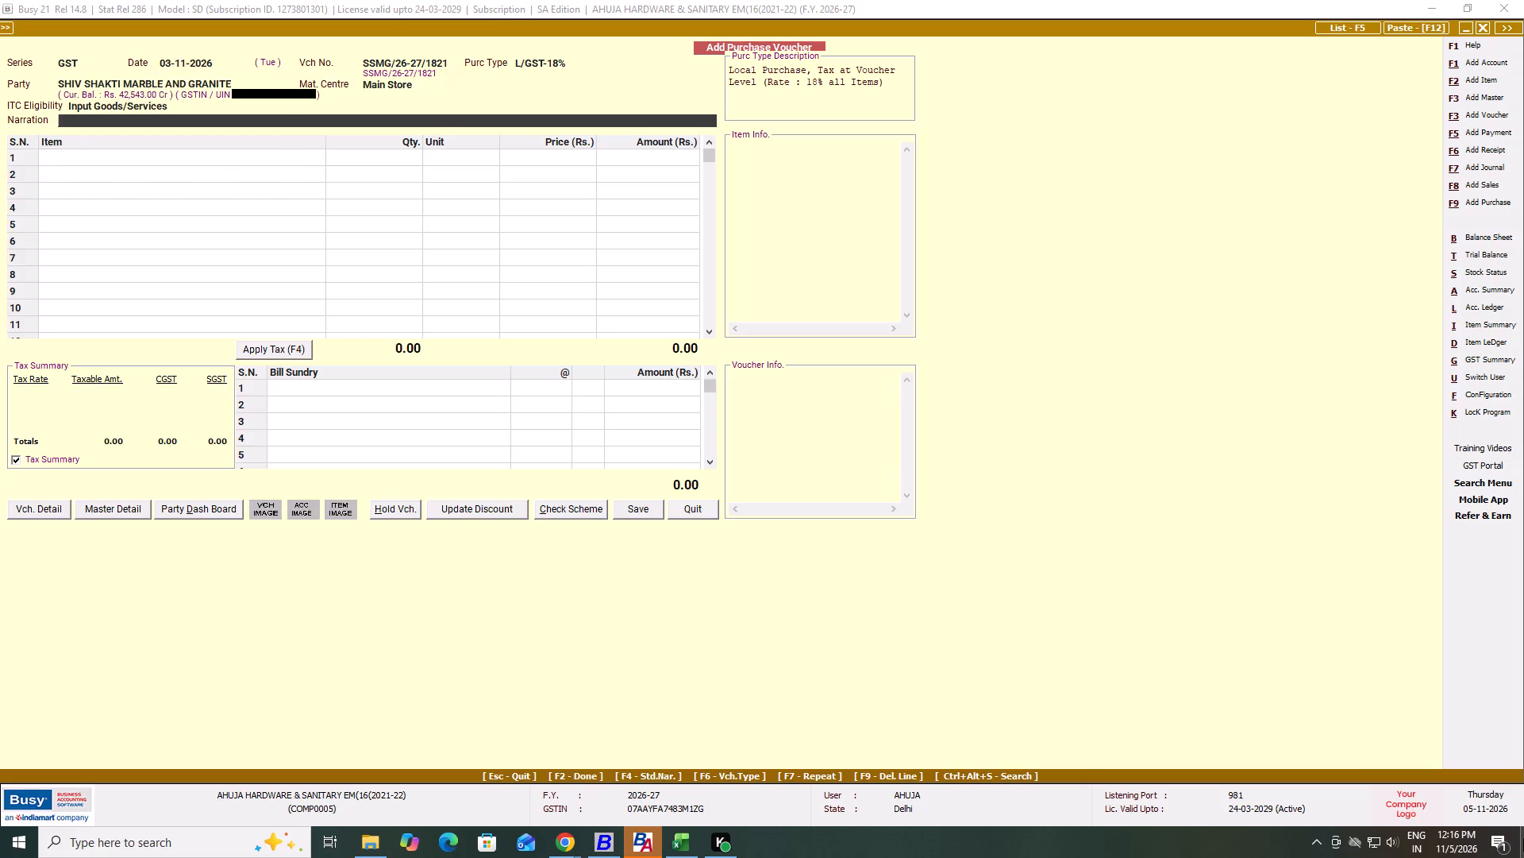
Enter SSMG/26-27/1821 as the voucher narration.
{"action": "type", "text": "SSMG"}
{"action": "type", "text": "/26-277"}
{"action": "key", "text": "BackSpace"}
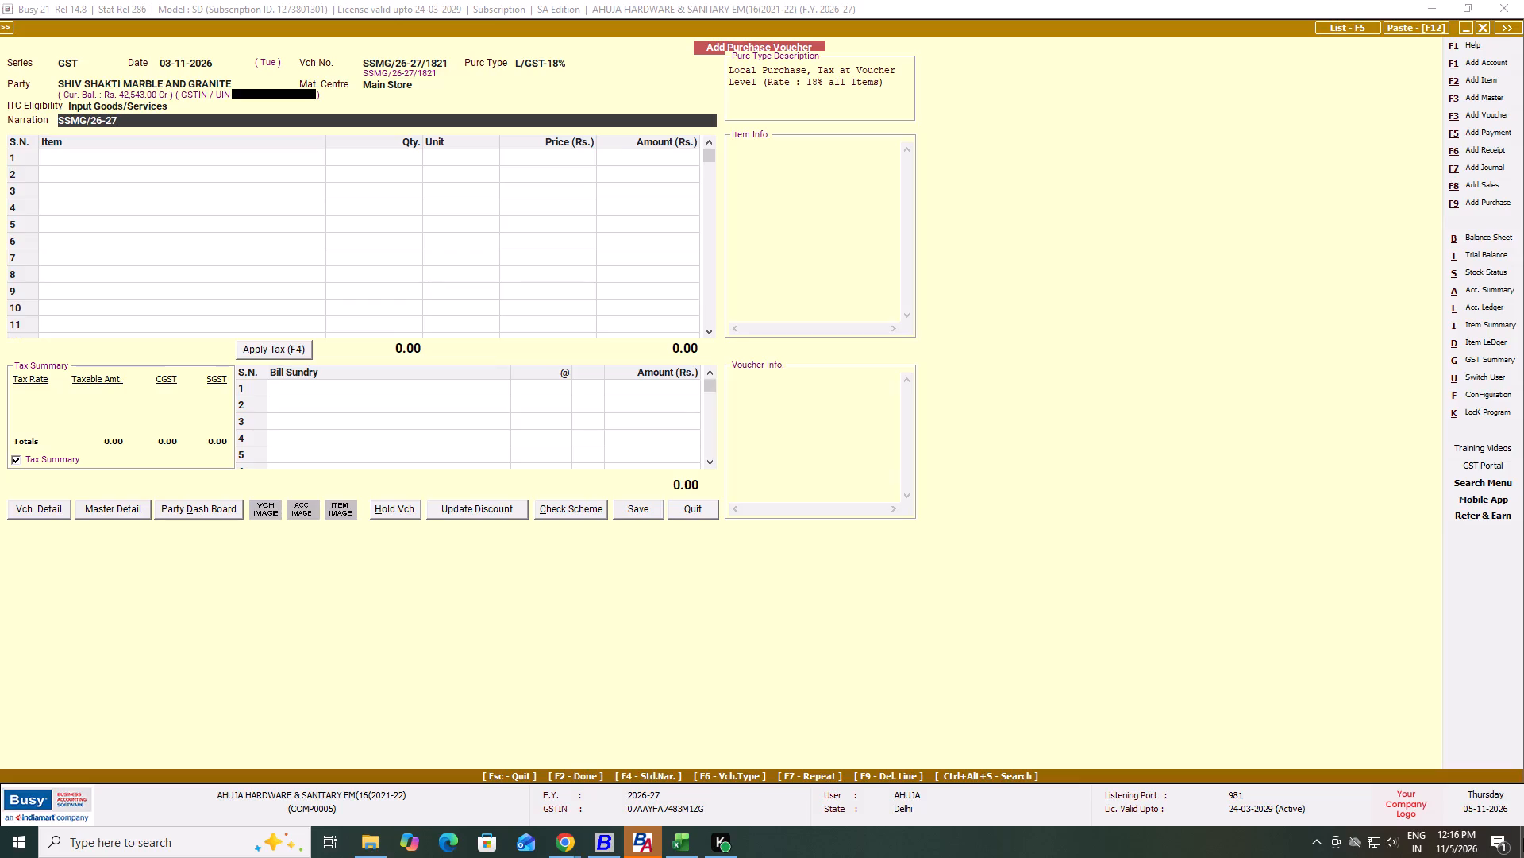
{"action": "type", "text": "/1821"}
{"action": "key", "text": "Return"}
{"action": "key", "text": "Tab"}
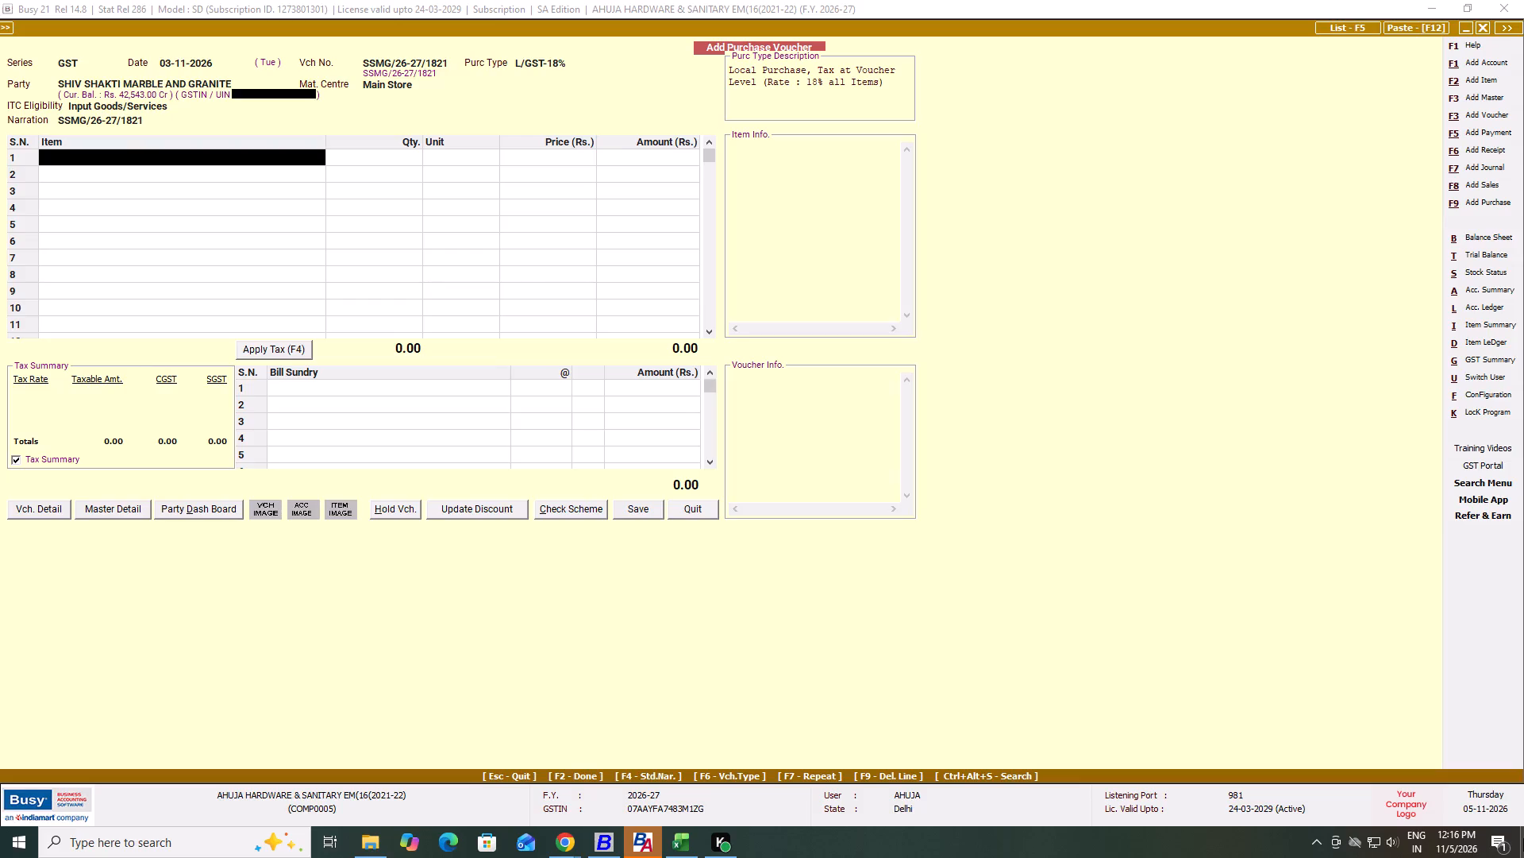
Add item ALD-CHR-233N on the first line with quantity 5 Pcs. at a price of 2,938.20.
{"action": "type", "text": "ALD CHR"}
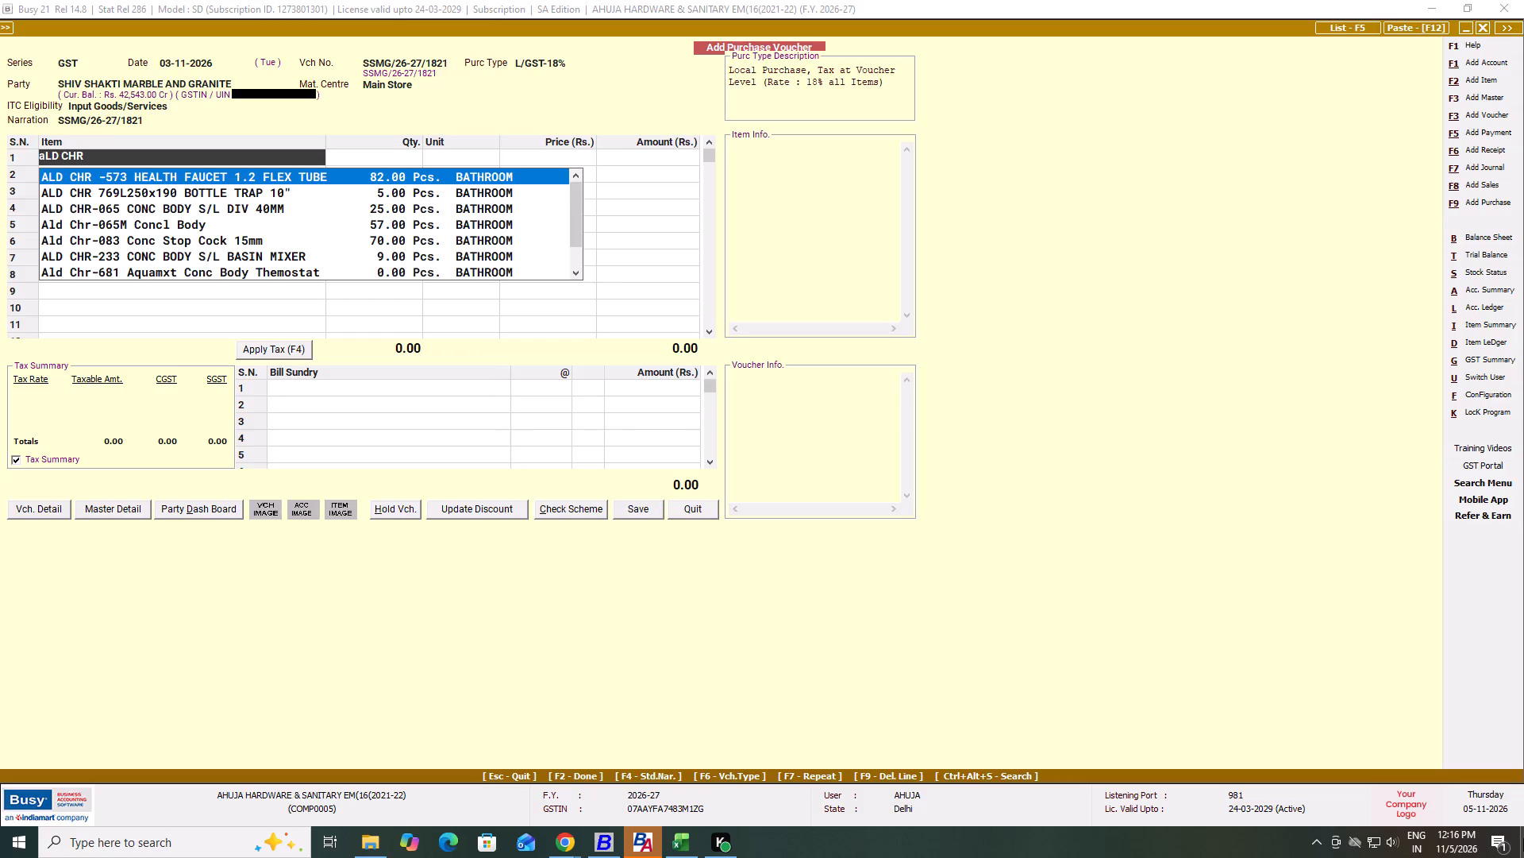
{"action": "key", "text": "space"}
{"action": "type", "text": "233"}
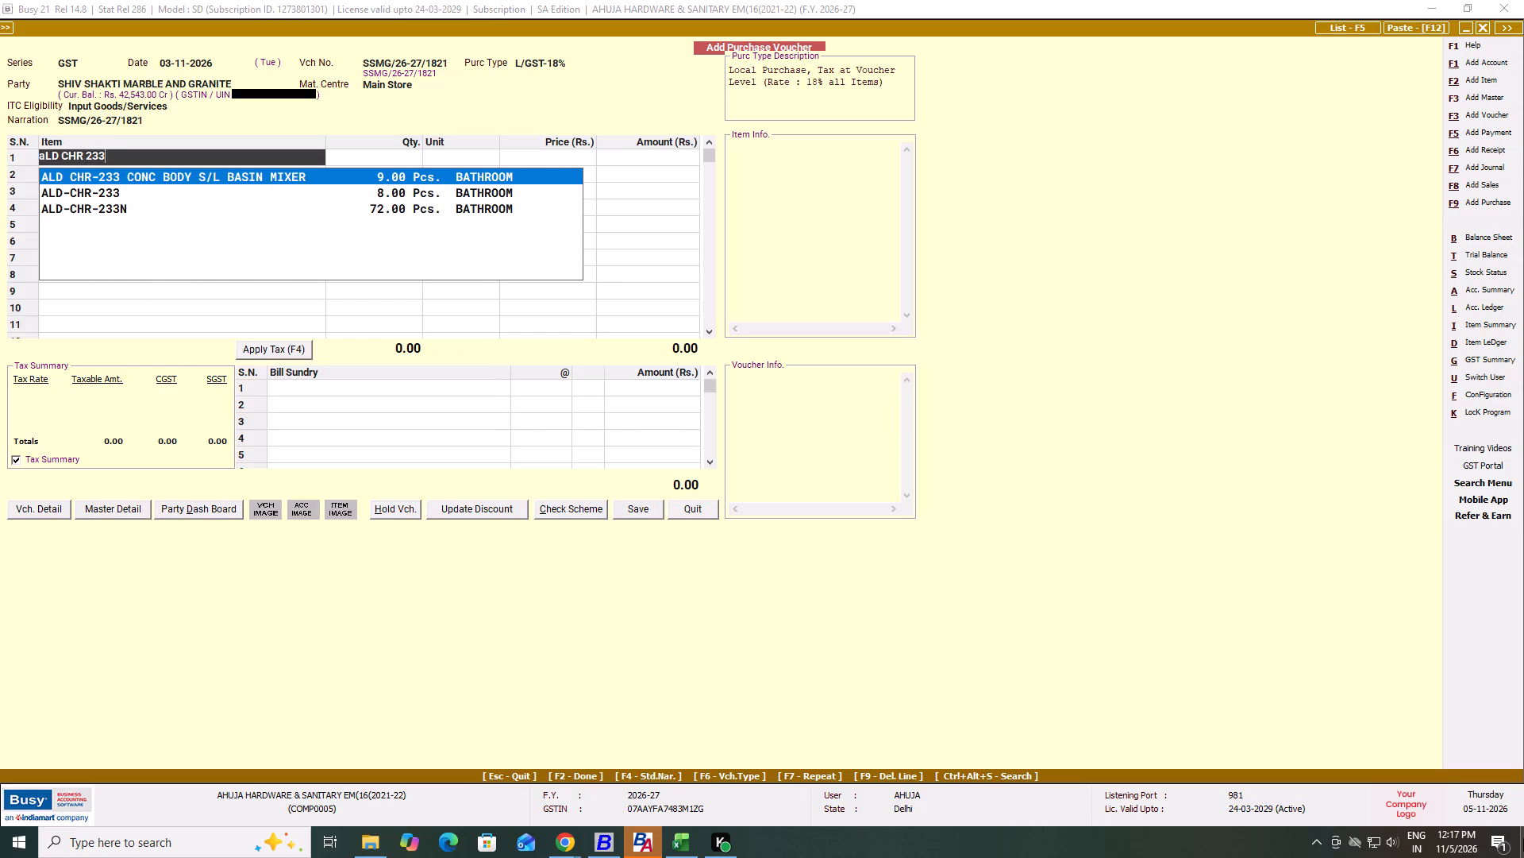
{"action": "key", "text": "Down"}
{"action": "key", "text": "Down"}
{"action": "key", "text": "Down"}
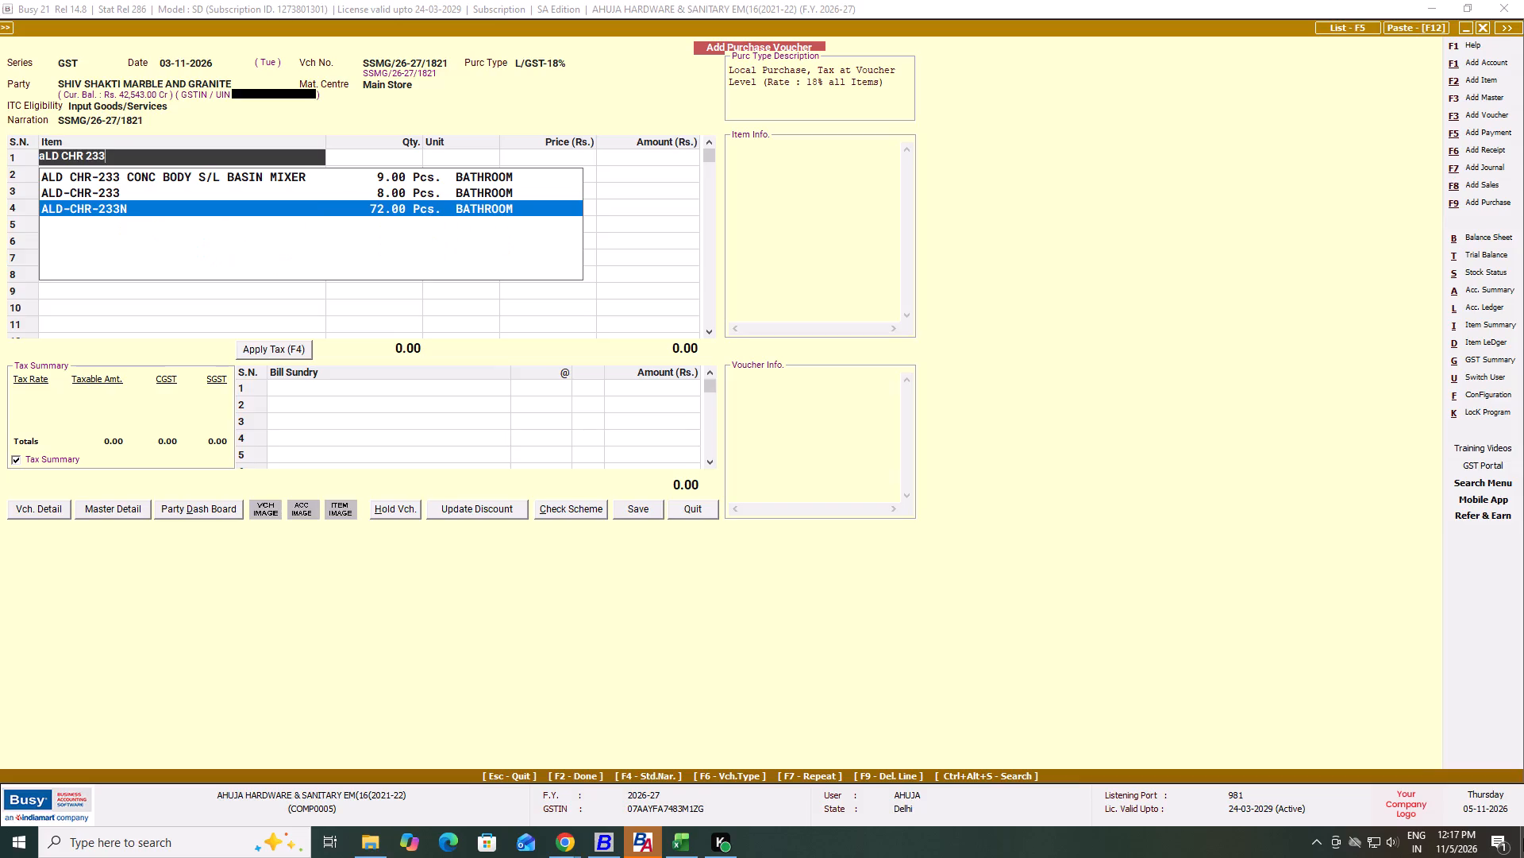
{"action": "key", "text": "Return"}
{"action": "type", "text": "55"}
{"action": "key", "text": "Return"}
{"action": "key", "text": "Return"}
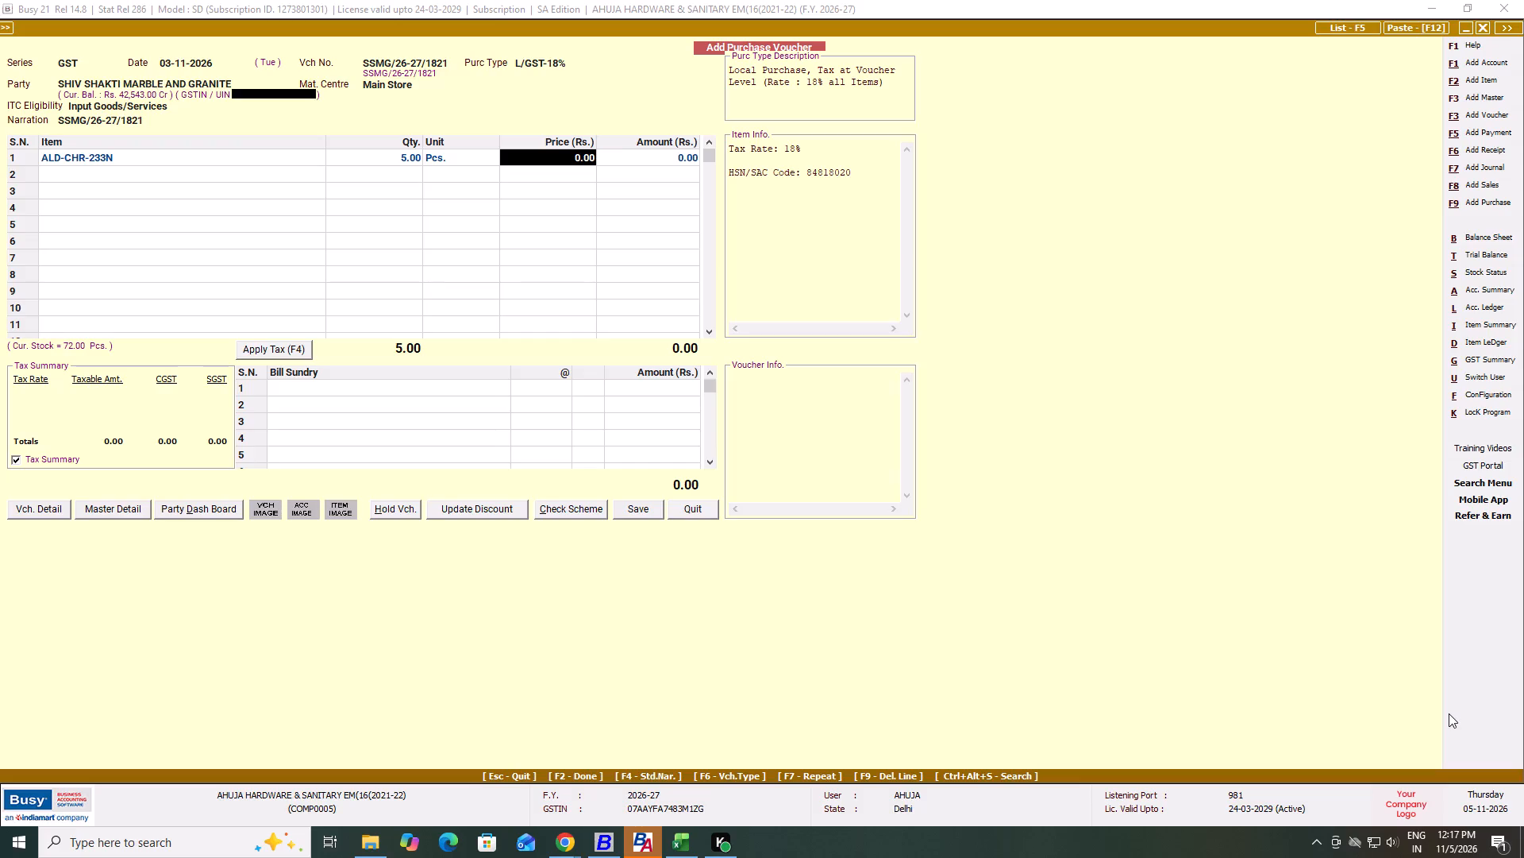
{"action": "type", "text": "22938.2"}
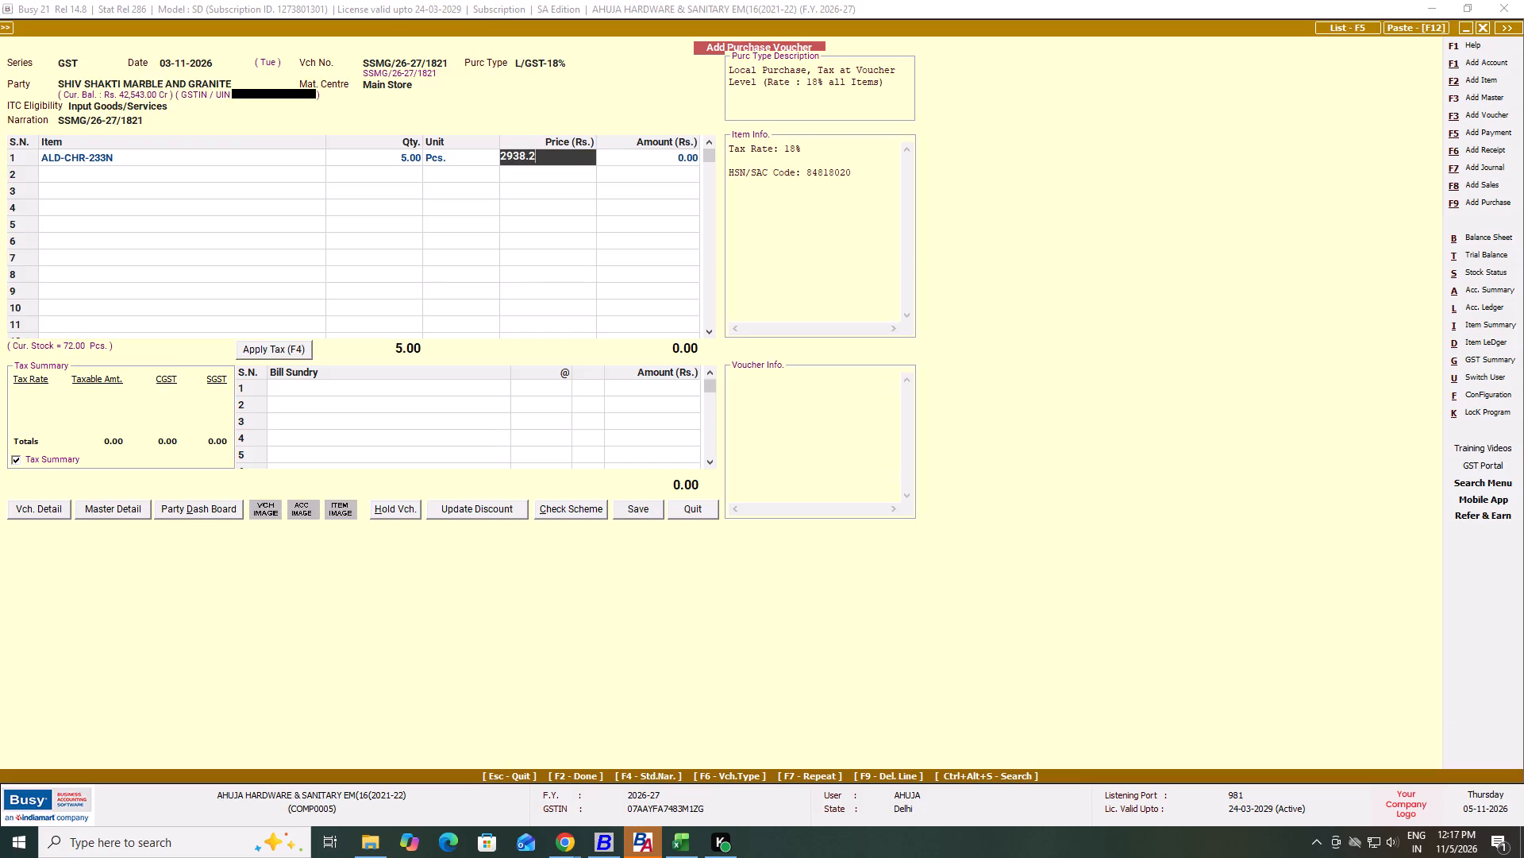
{"action": "key", "text": "Return"}
{"action": "key", "text": "Return"}
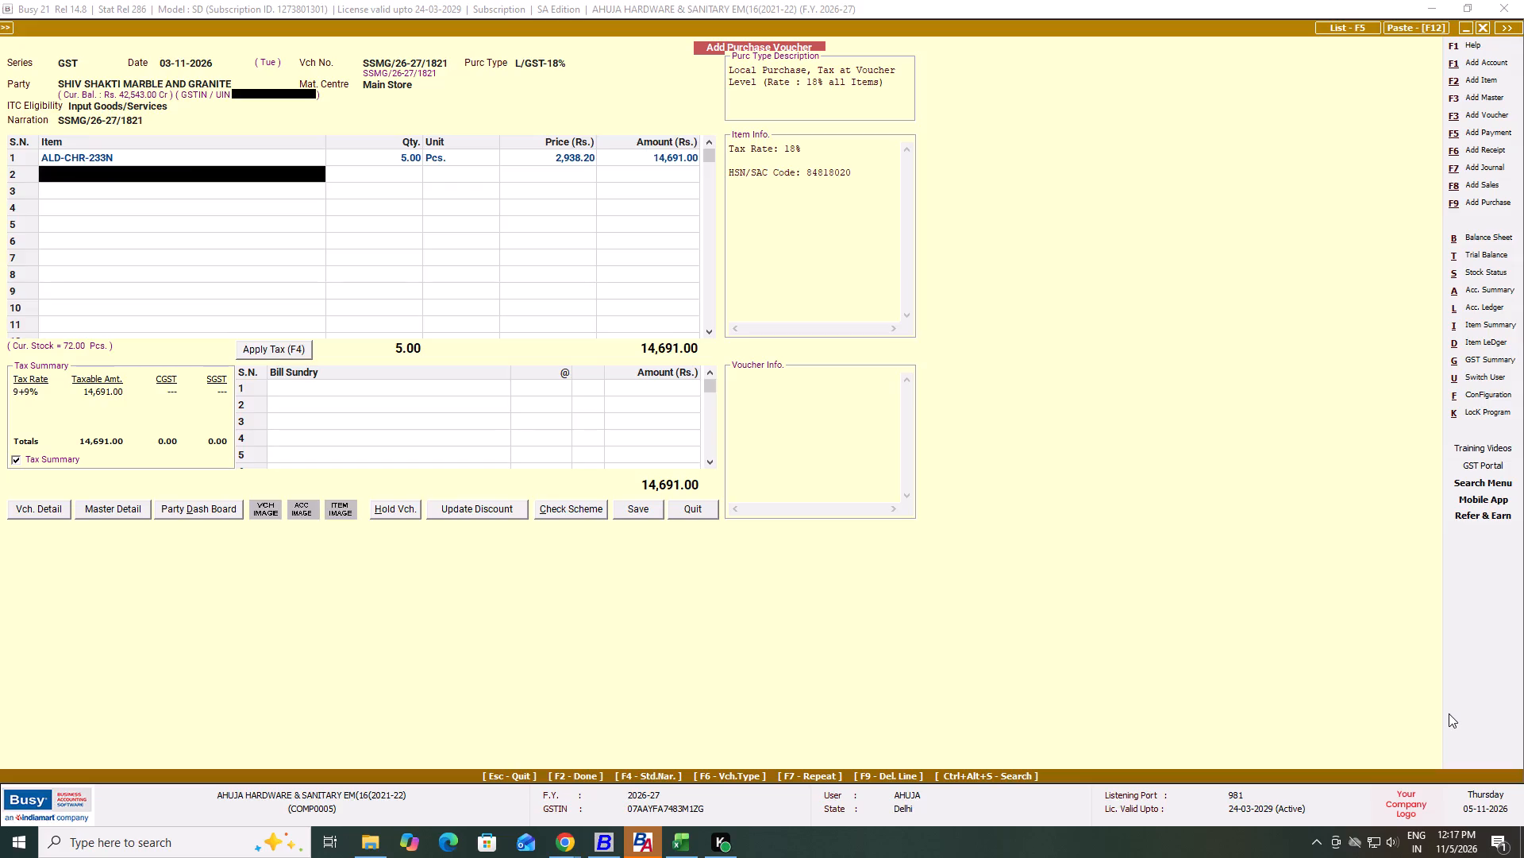
Add item Ald Chr-083 Conc Stop Cock 15mm on the second line with quantity 5 Pcs. at a price of 1,103.90.
{"action": "type", "text": "ALaD"}
{"action": "key", "text": "space"}
{"action": "key", "text": "BackSpace"}
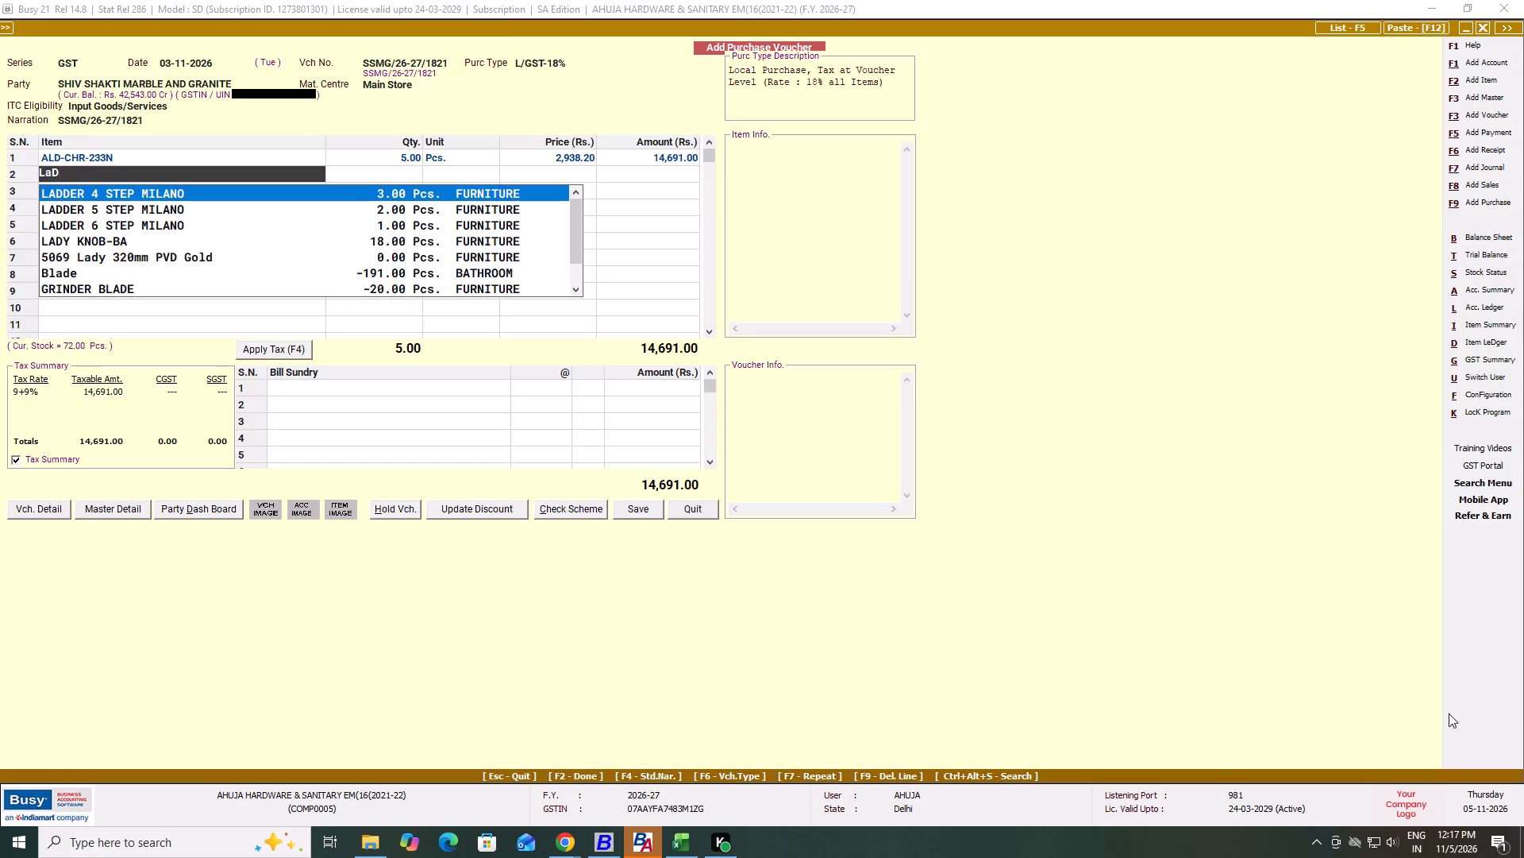
{"action": "key", "text": "BackSpace"}
{"action": "key", "text": "BackSpace"}
{"action": "key", "text": "BackSpace"}
{"action": "type", "text": "ALD CHR"}
{"action": "key", "text": "space"}
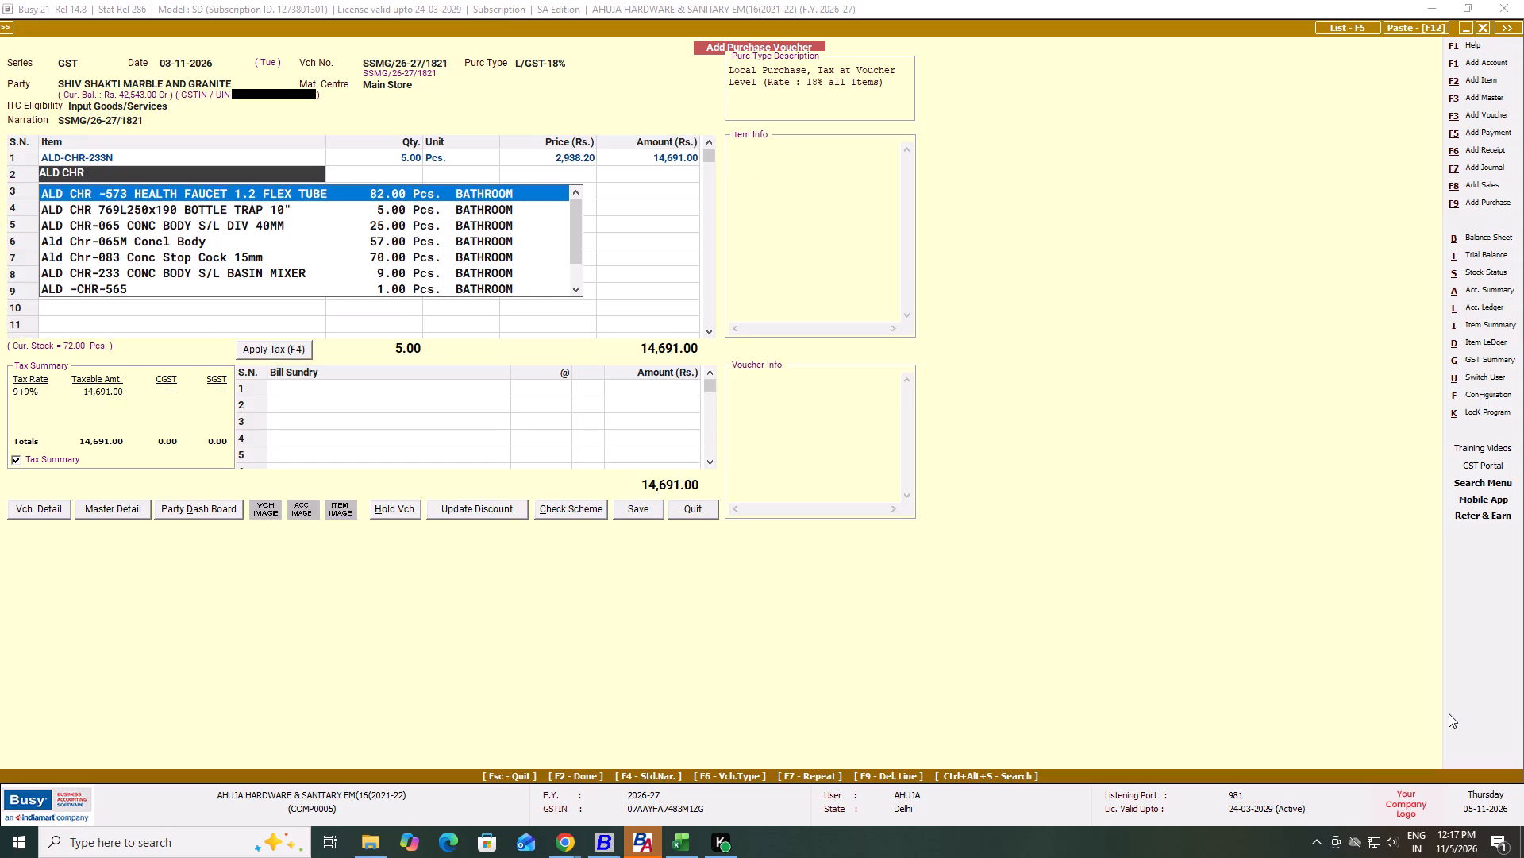
{"action": "type", "text": "083"}
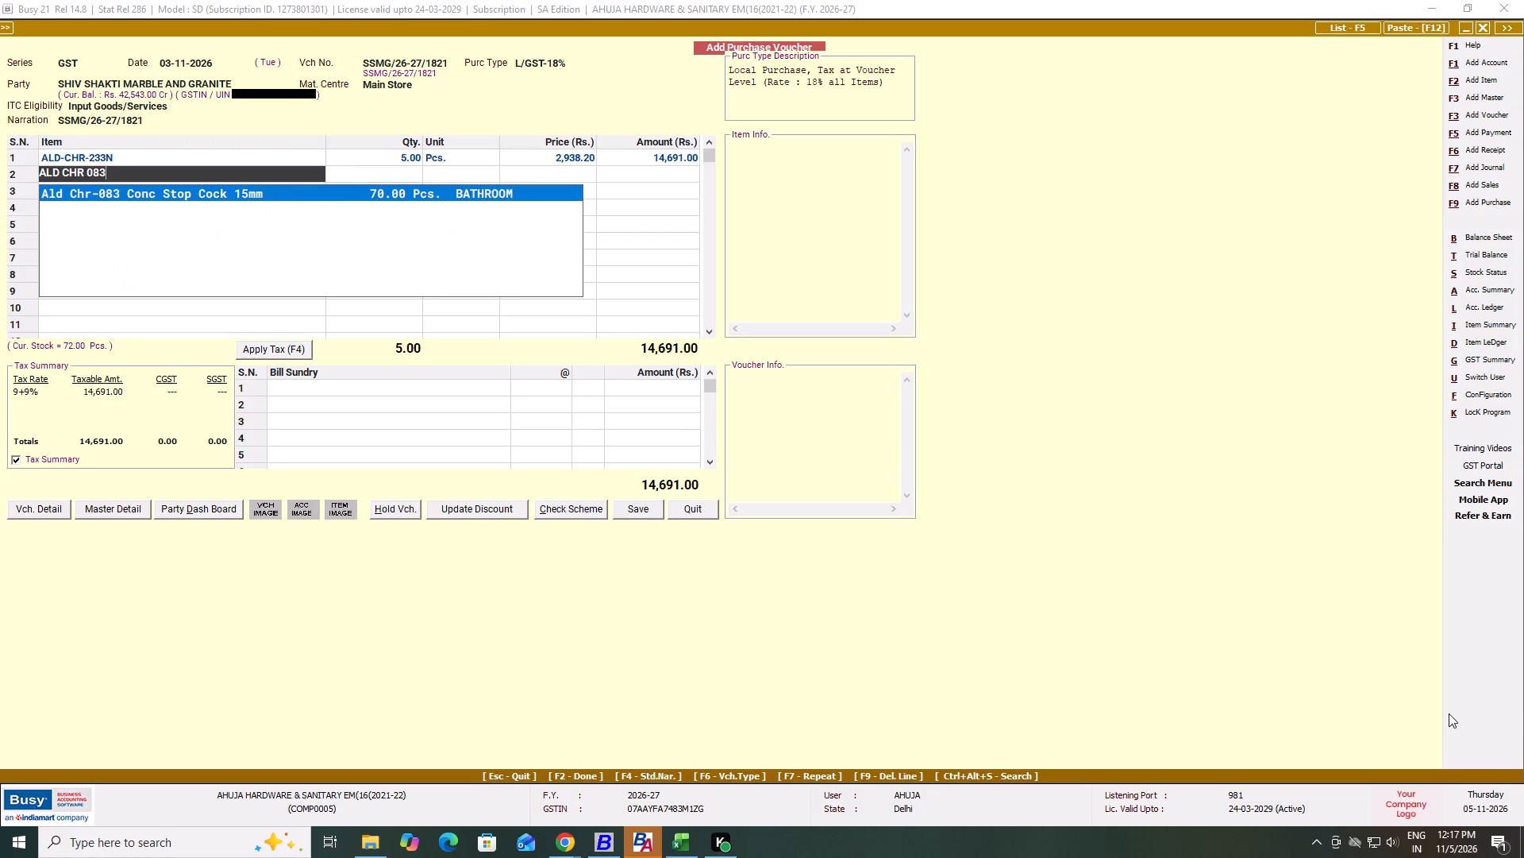
{"action": "key", "text": "Return"}
{"action": "type", "text": "55"}
{"action": "key", "text": "Return"}
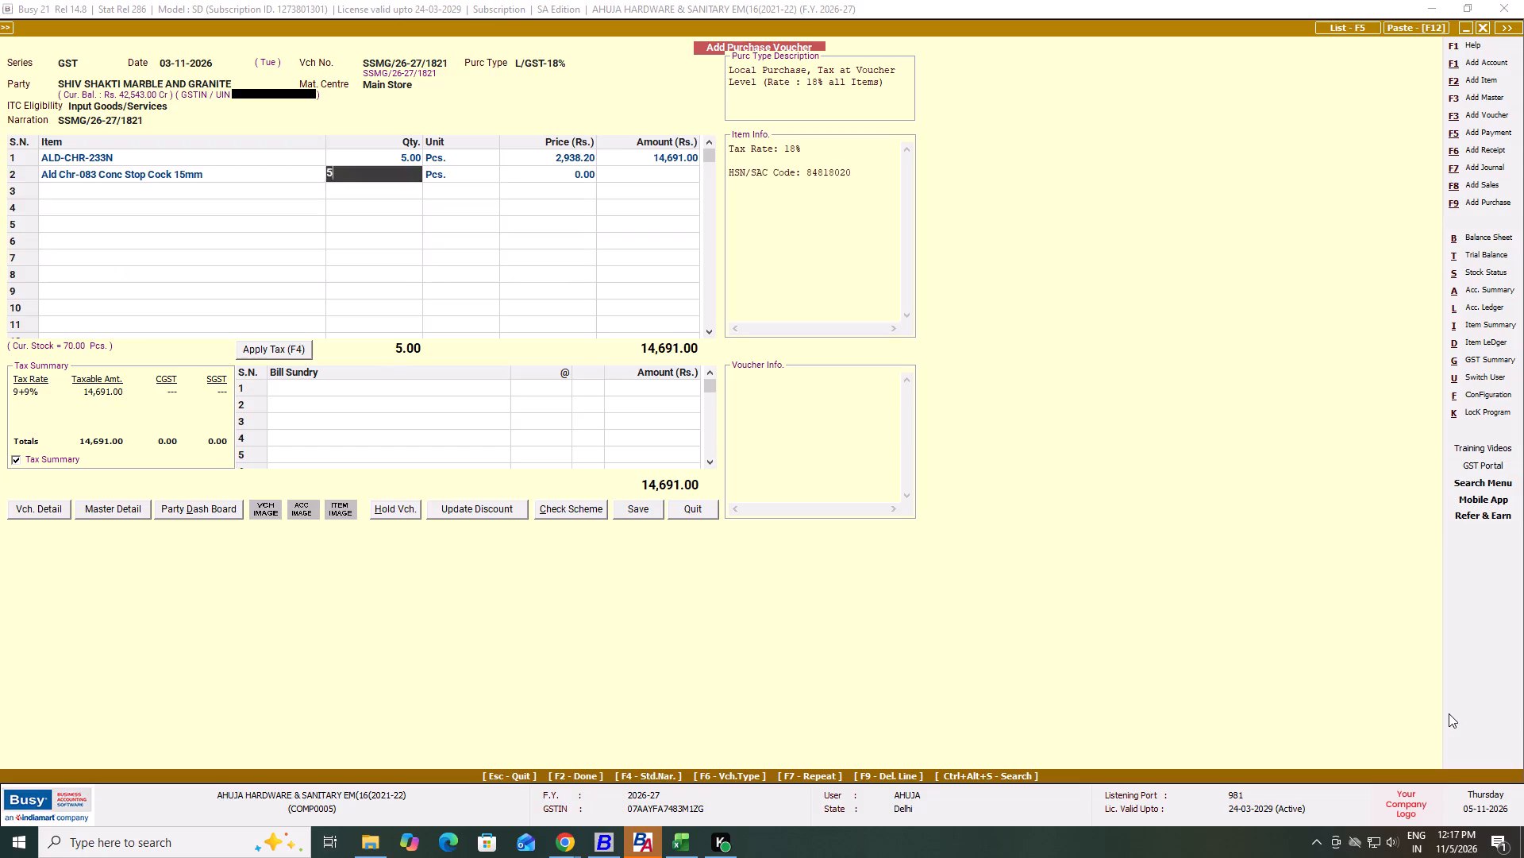
{"action": "key", "text": "Return"}
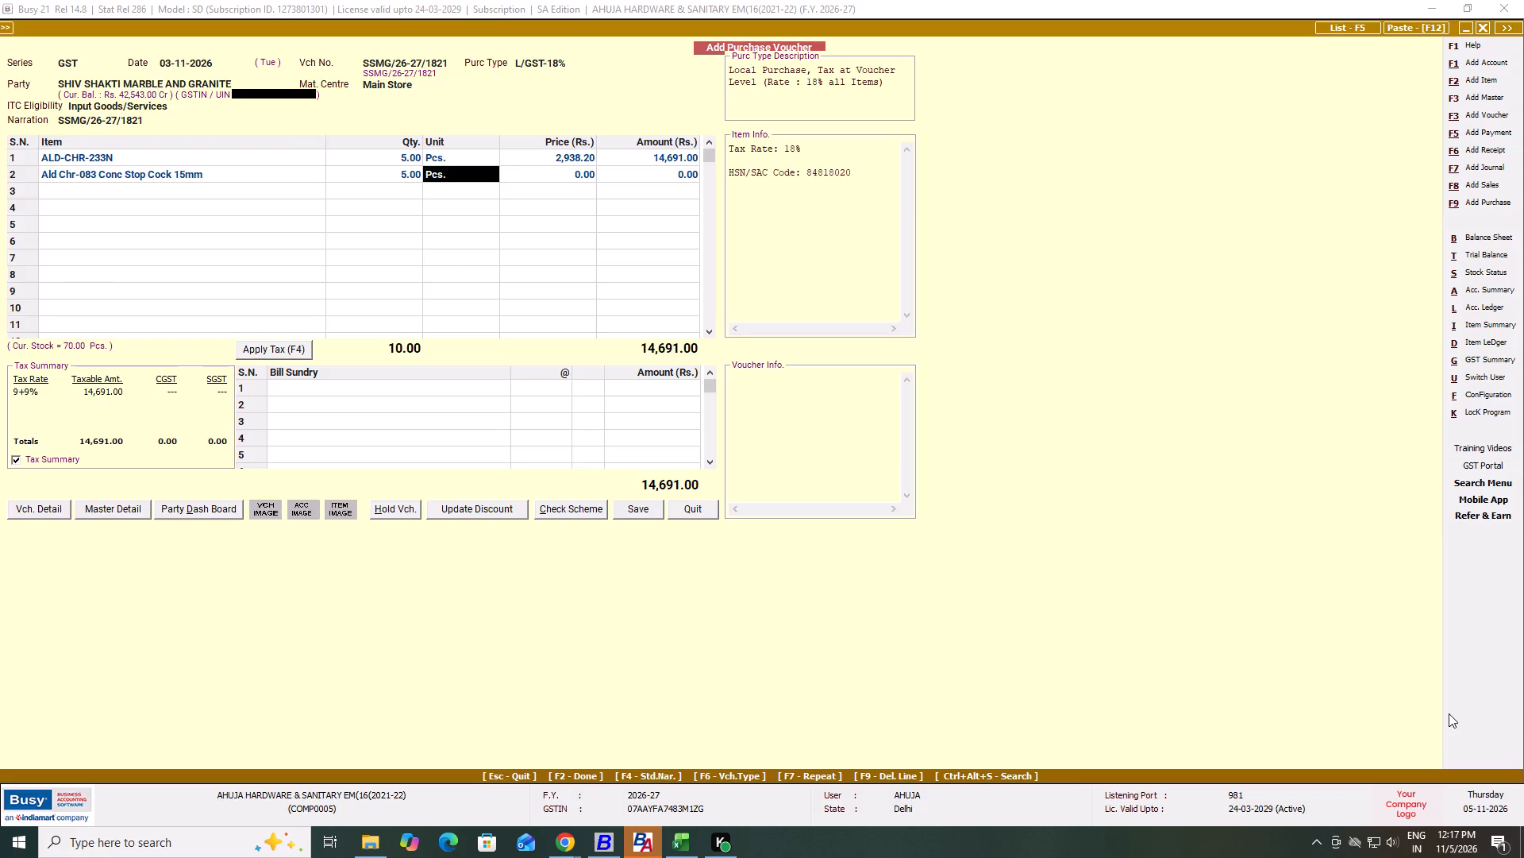
{"action": "type", "text": "11103.9"}
{"action": "key", "text": "Return"}
{"action": "key", "text": "Return"}
{"action": "key", "text": "Tab"}
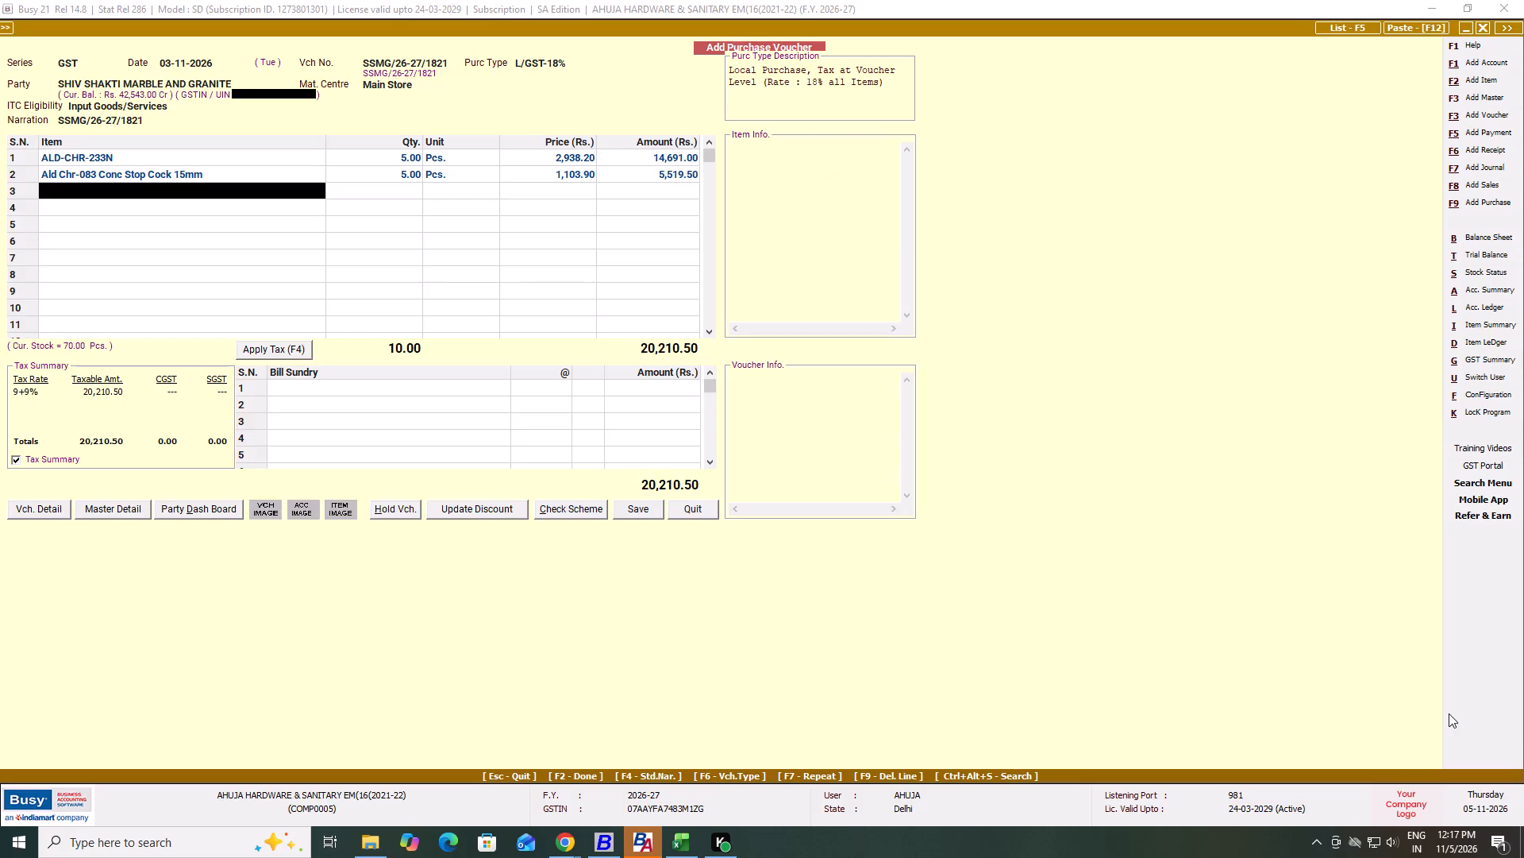
Add a Discount bill sundry of 15.254% to the voucher.
{"action": "type", "text": "DISCOUNT"}
{"action": "key", "text": "space"}
{"action": "key", "text": "Return"}
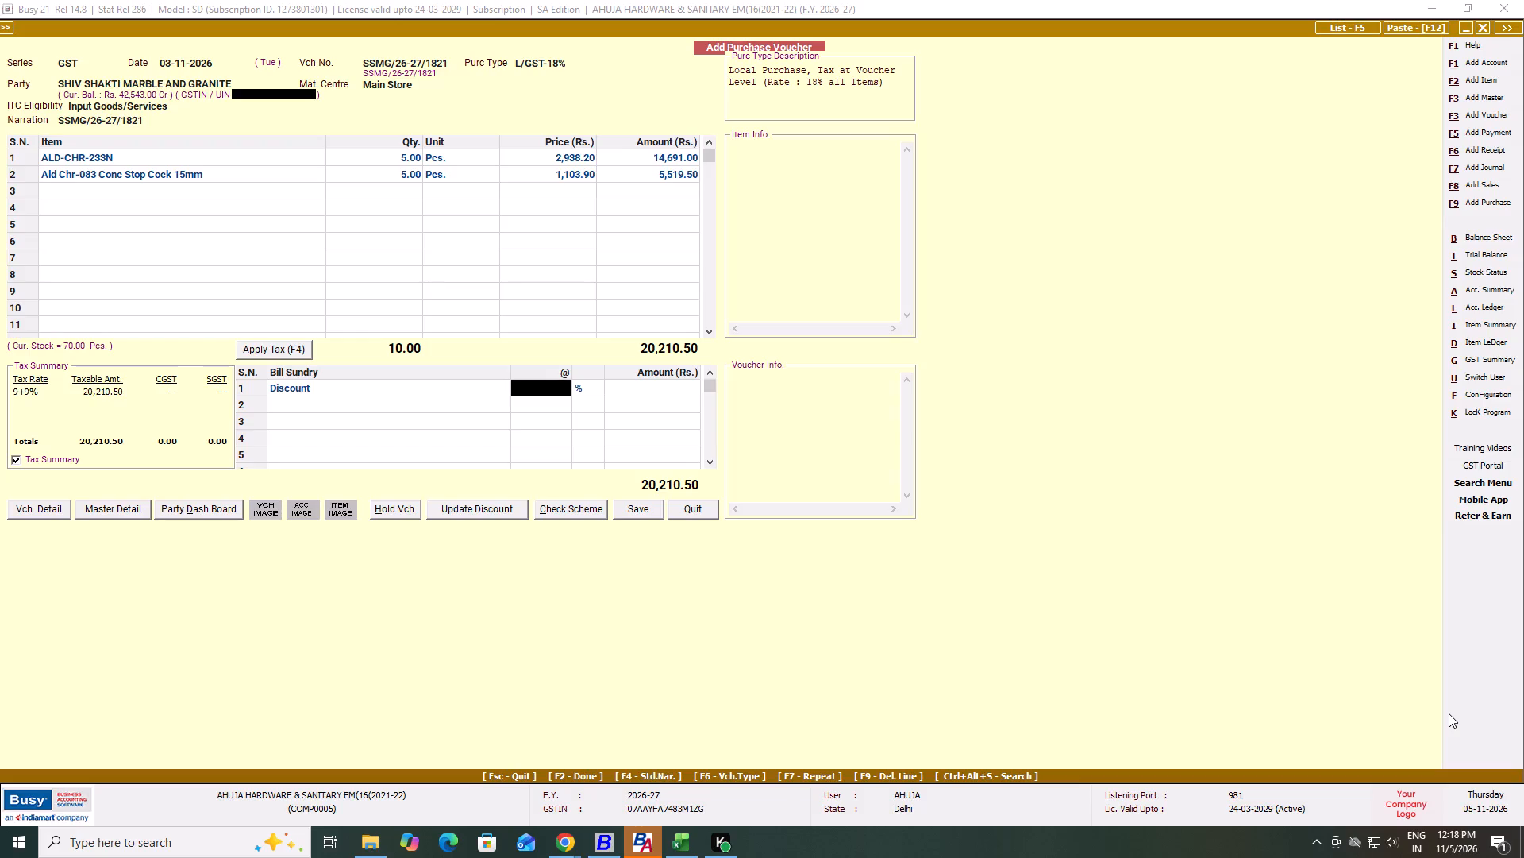
{"action": "type", "text": "115.254"}
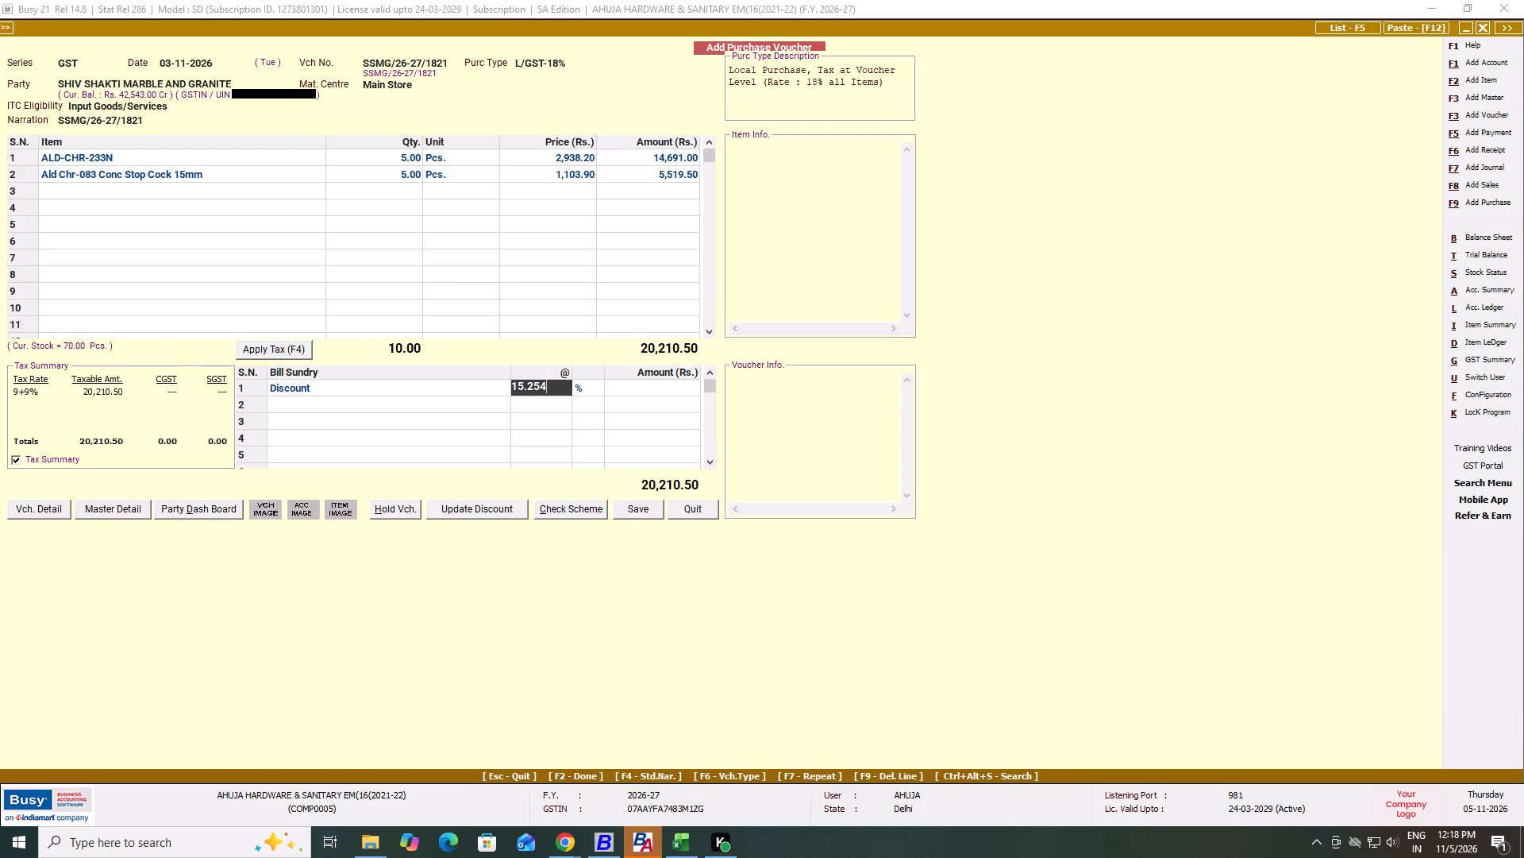
{"action": "key", "text": "Return"}
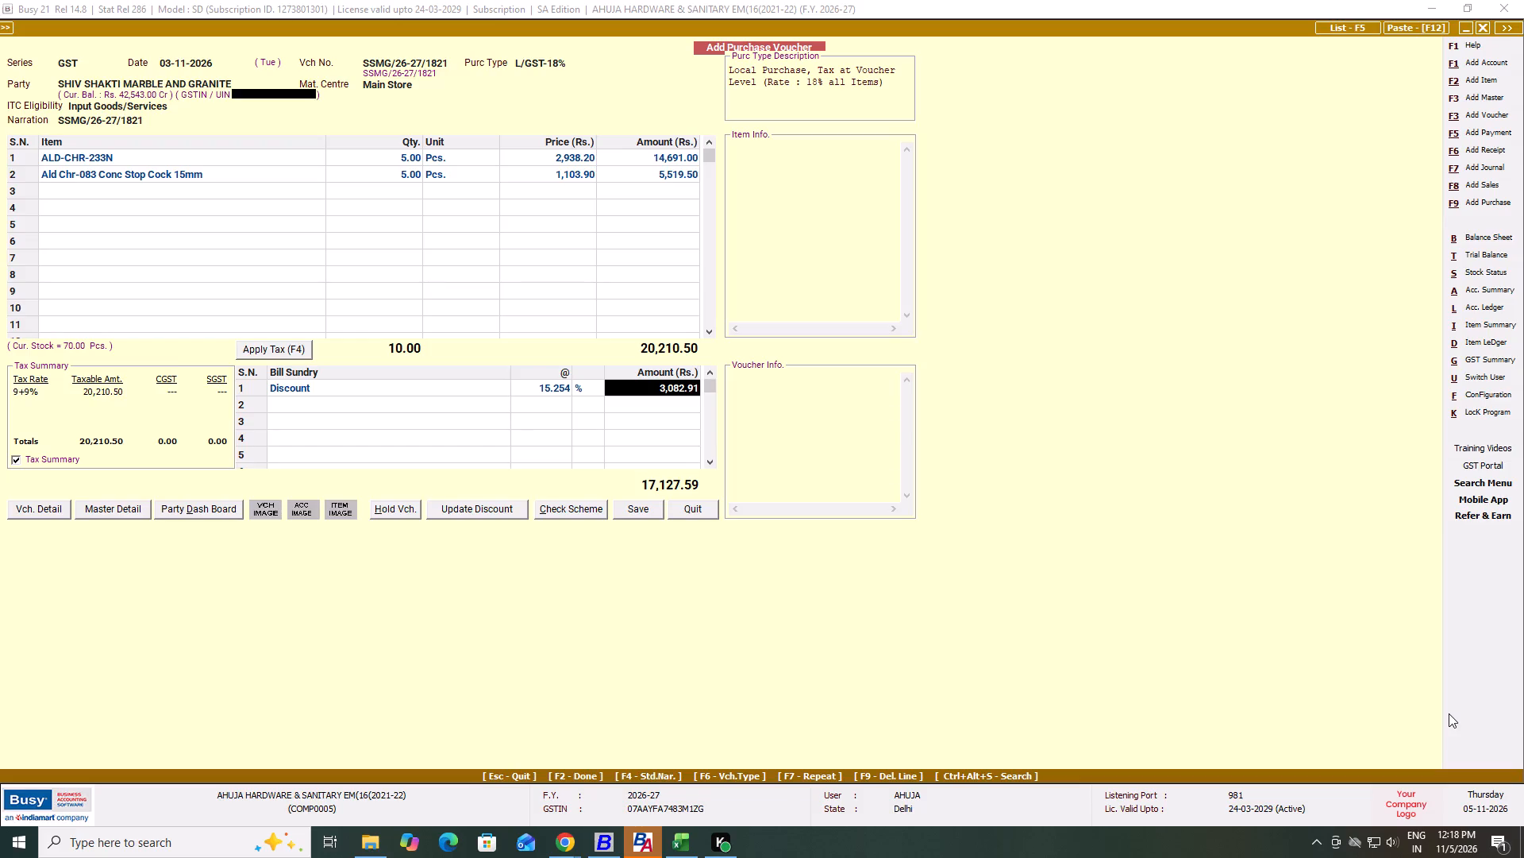
{"action": "key", "text": "Return"}
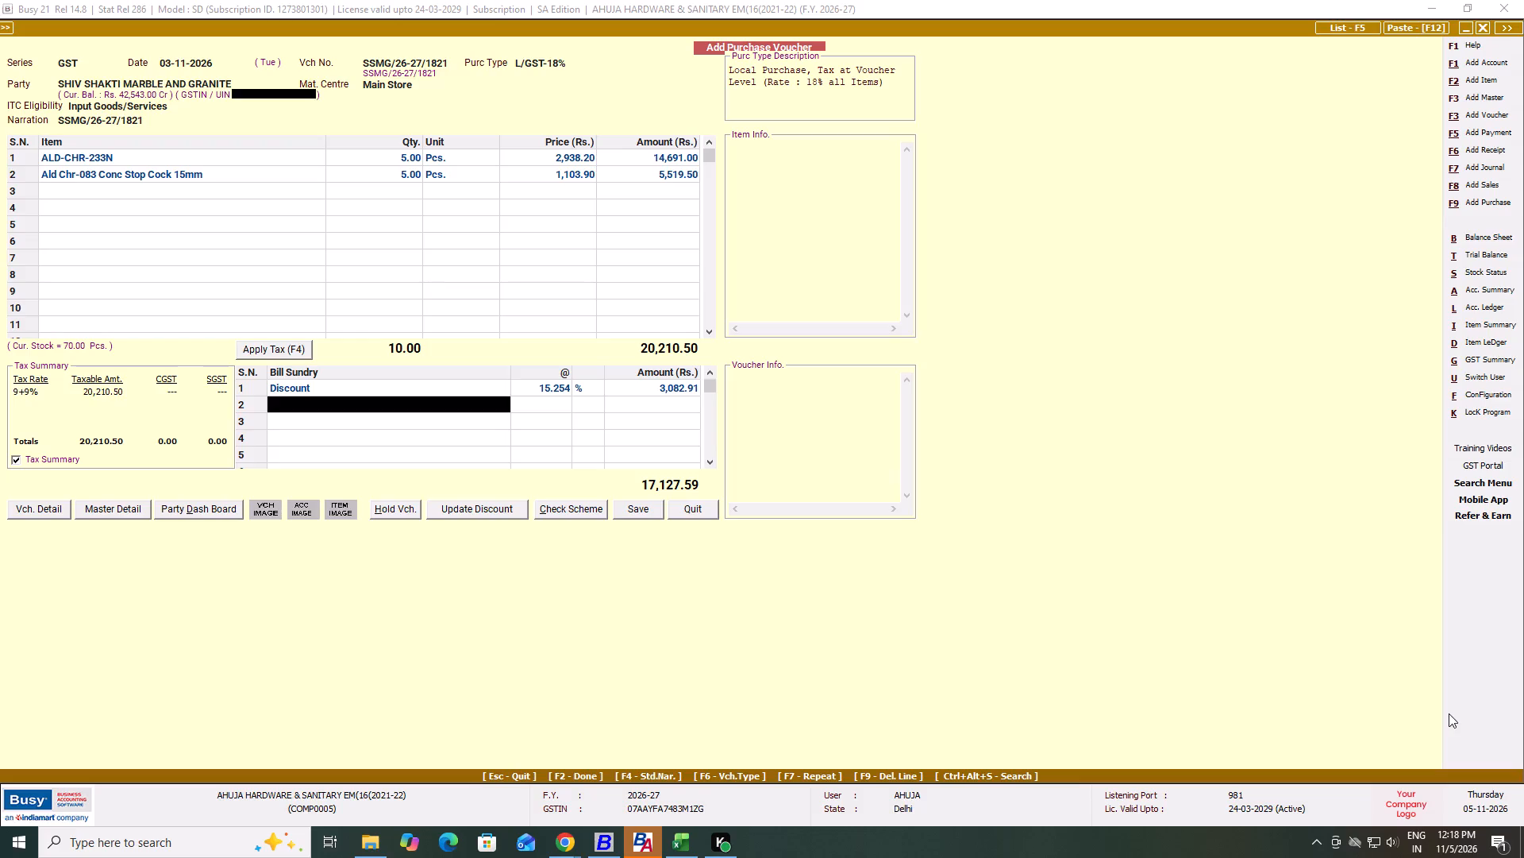
Add CGST as the second bill sundry line.
{"action": "type", "text": "CGS"}
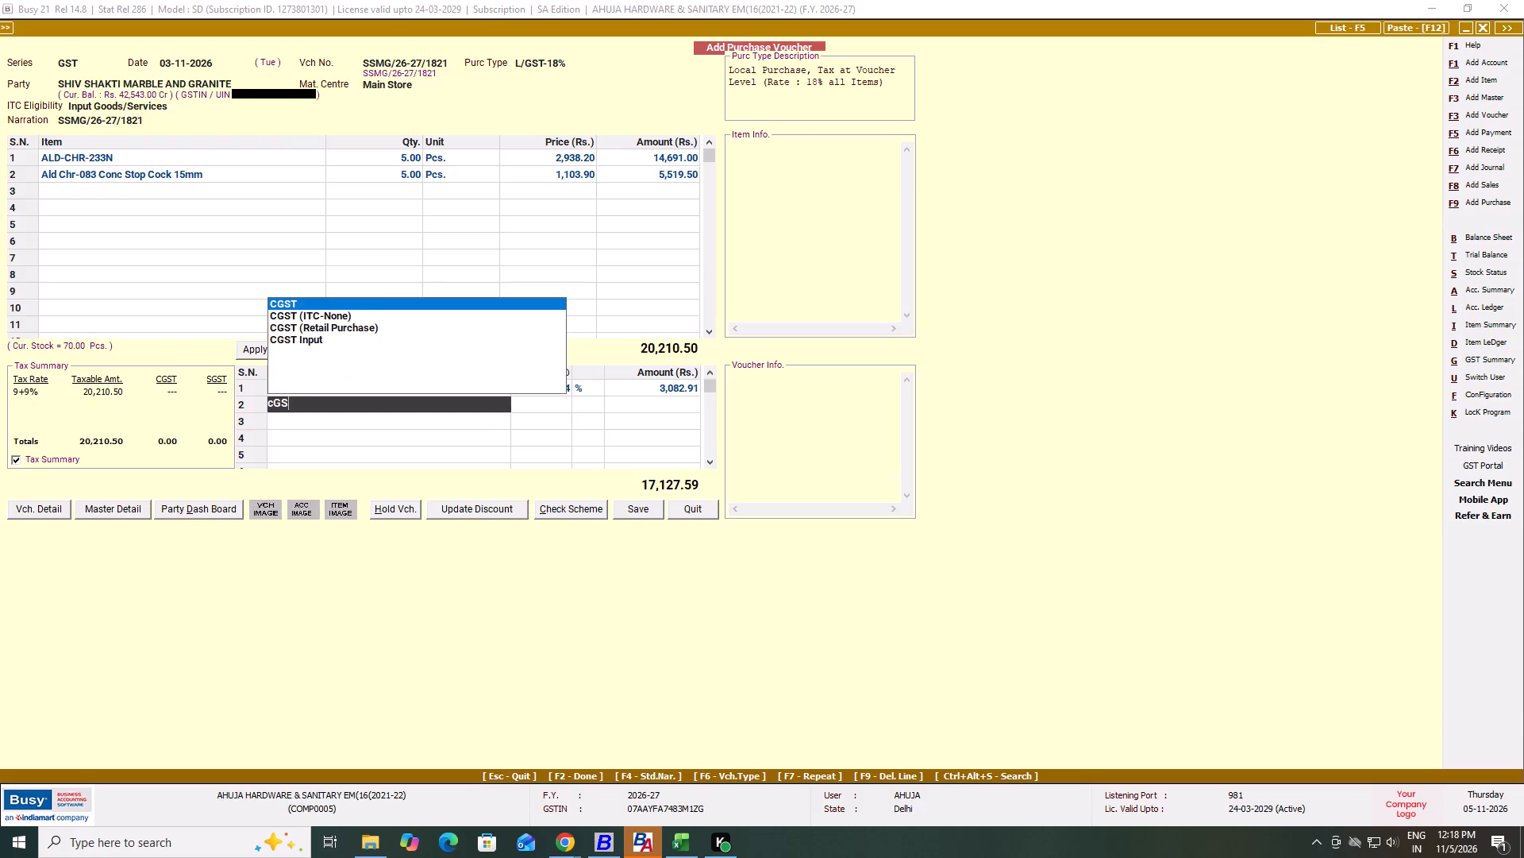
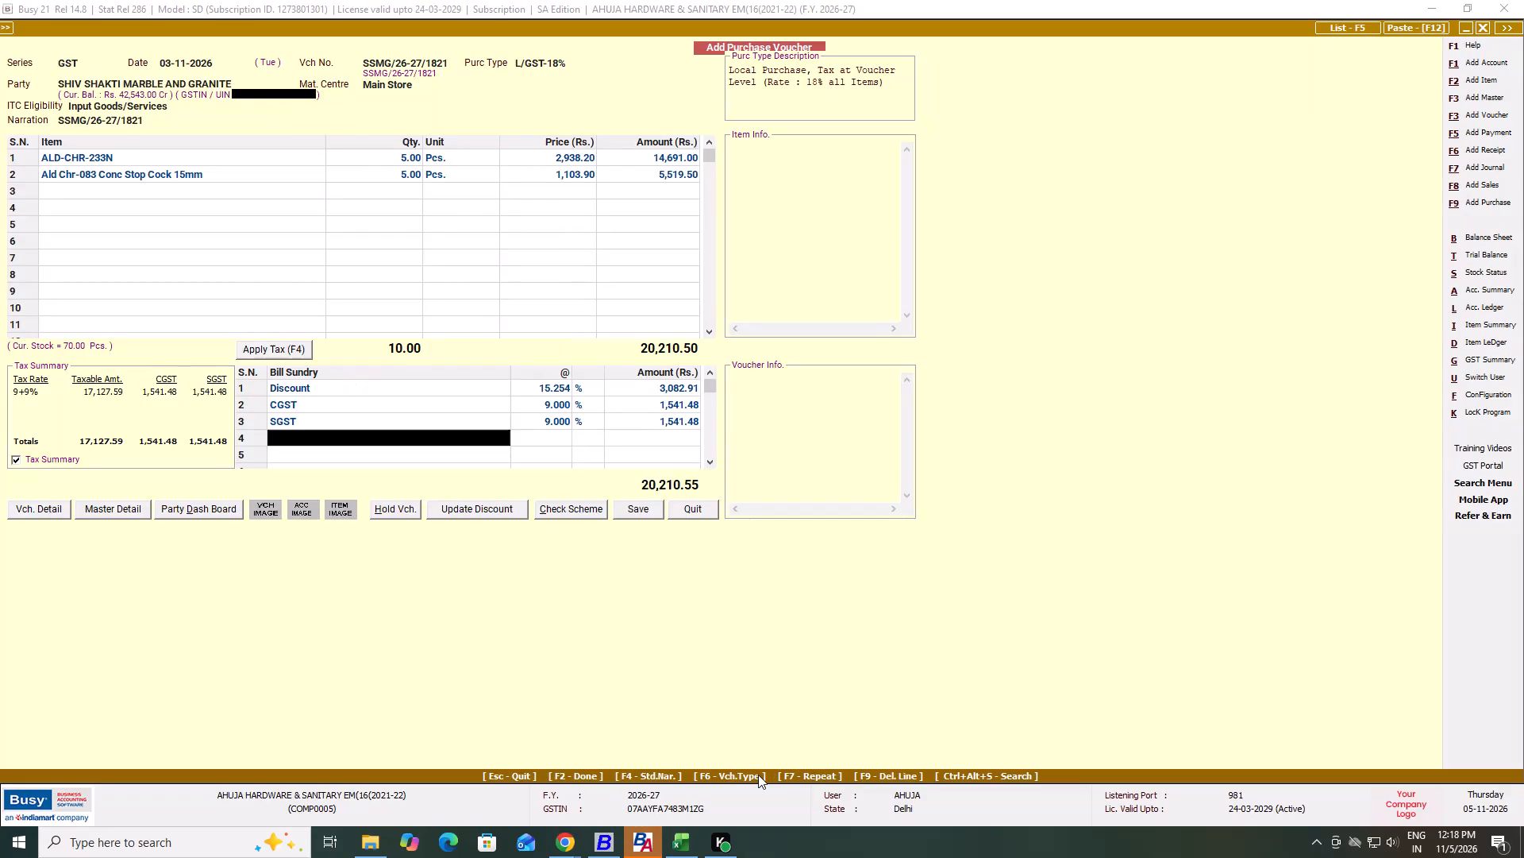
Add a Rounded Off (+) bill sundry of 0.45 to the voucher.
{"action": "type", "text": "ROUND rOFF"}
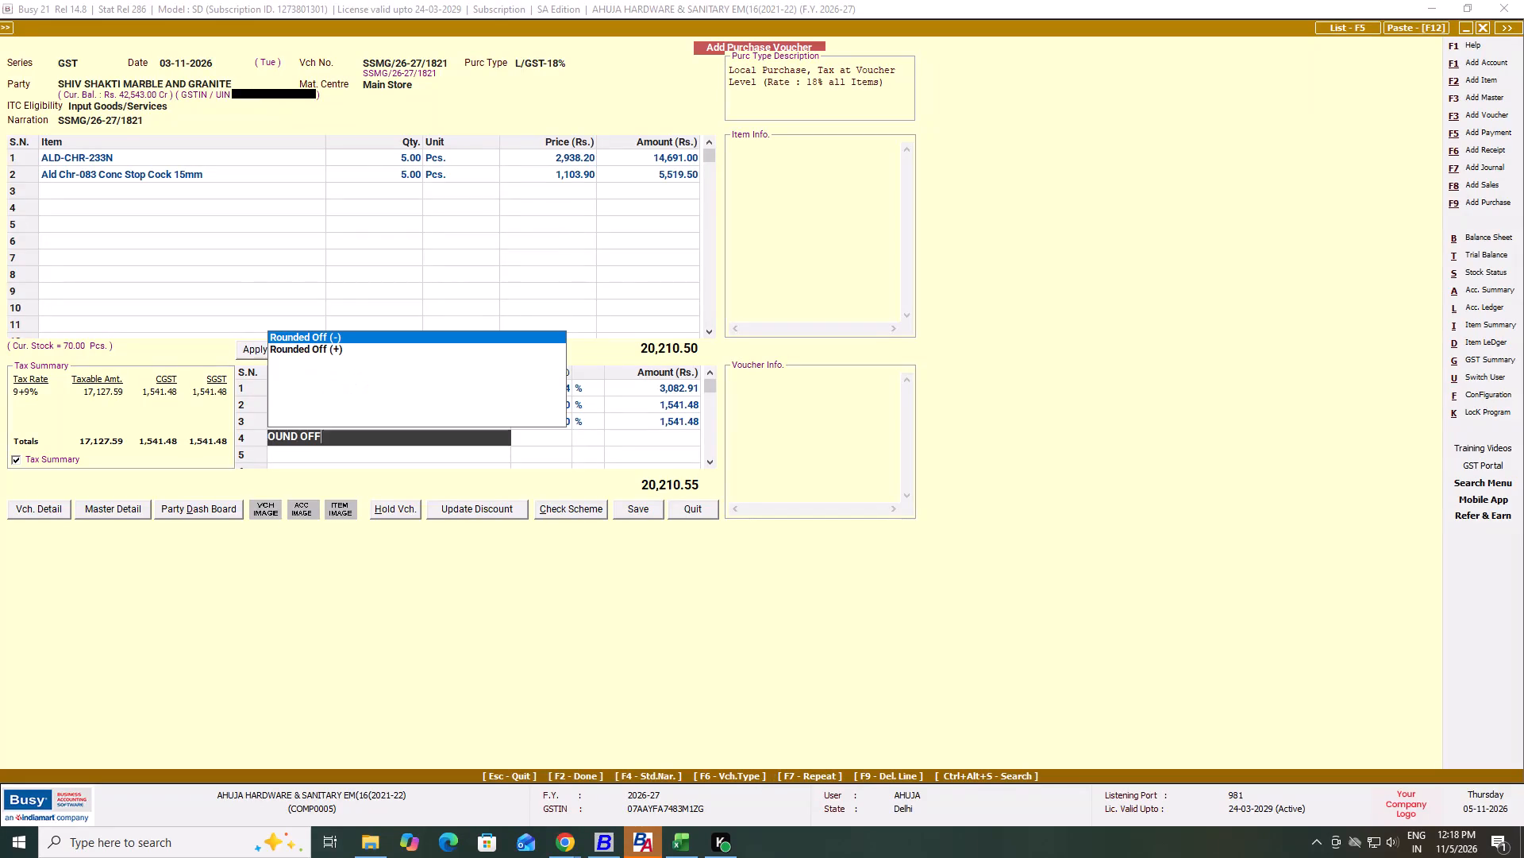
{"action": "key", "text": "Down"}
{"action": "key", "text": "Return"}
{"action": "type", "text": "..45"}
{"action": "key", "text": "Return"}
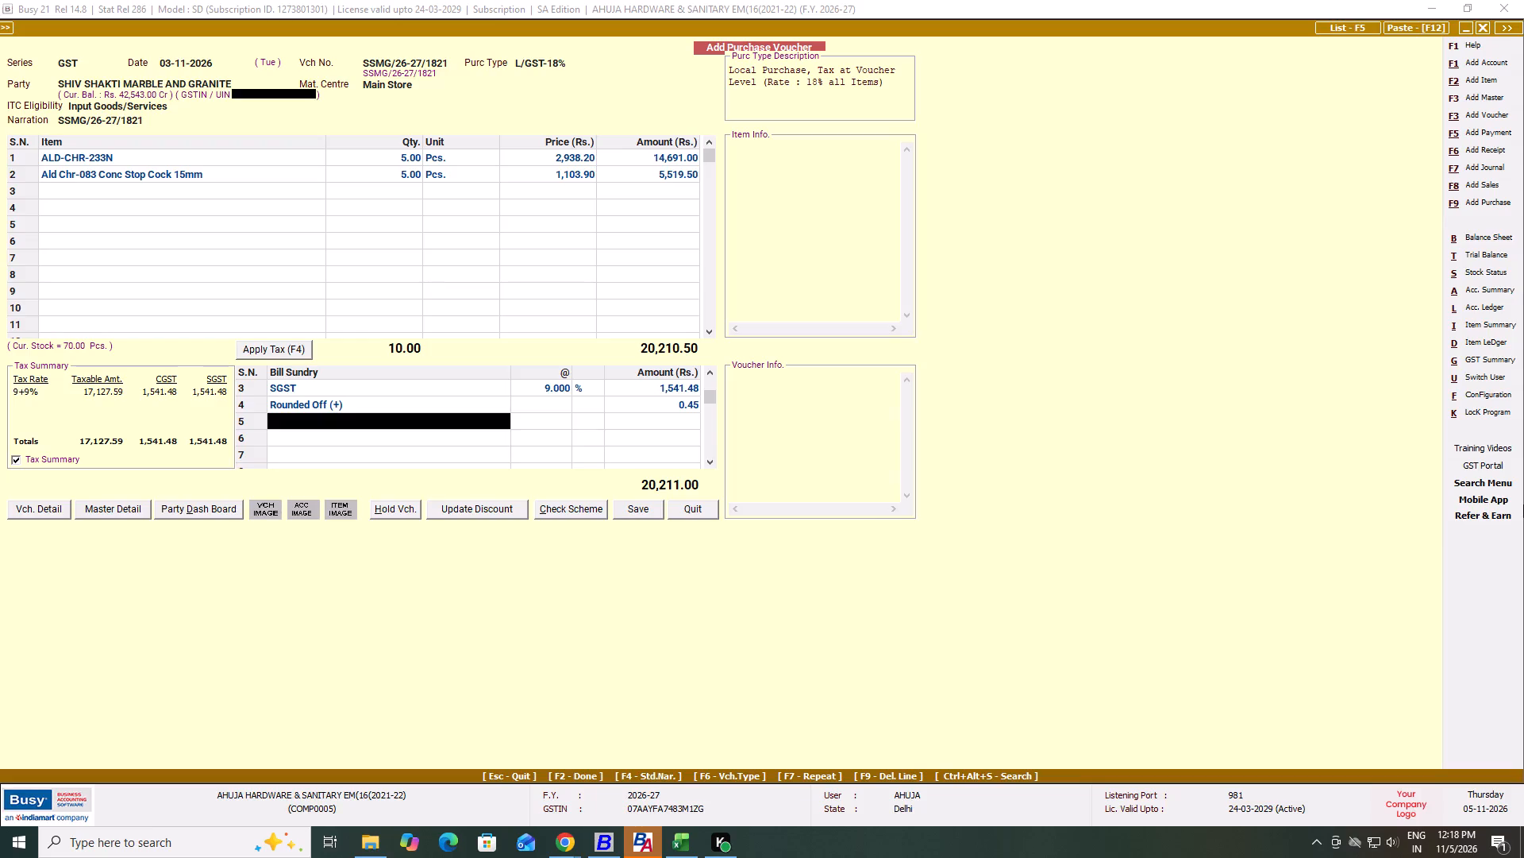
Save the purchase voucher, accepting bill number SSMG/26-27/1821 and date 03-11-2026 in the GST reporting details.
{"action": "key", "text": "F2"}
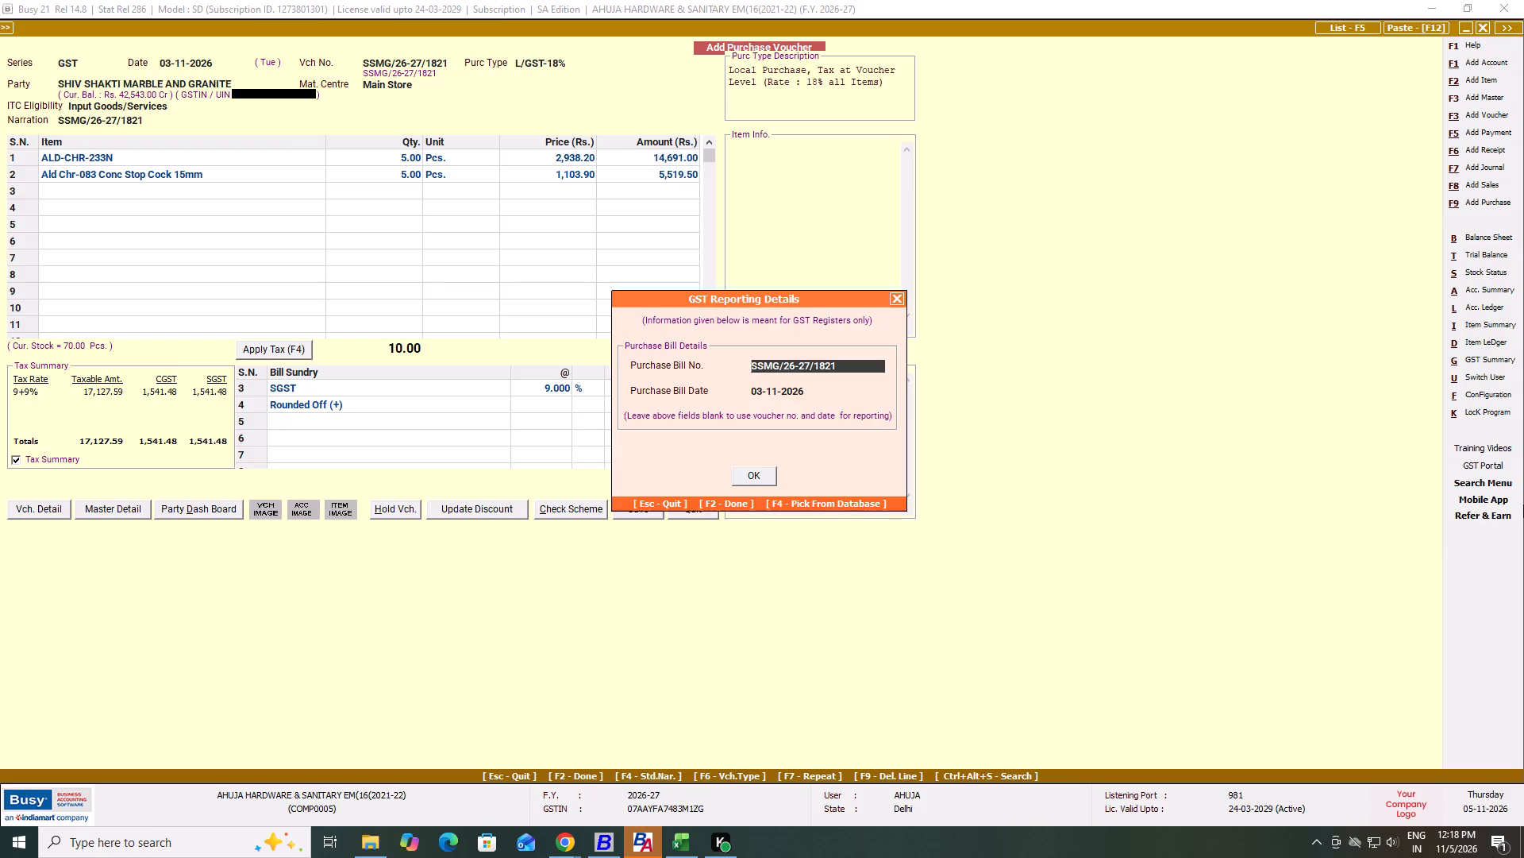
{"action": "key", "text": "F2"}
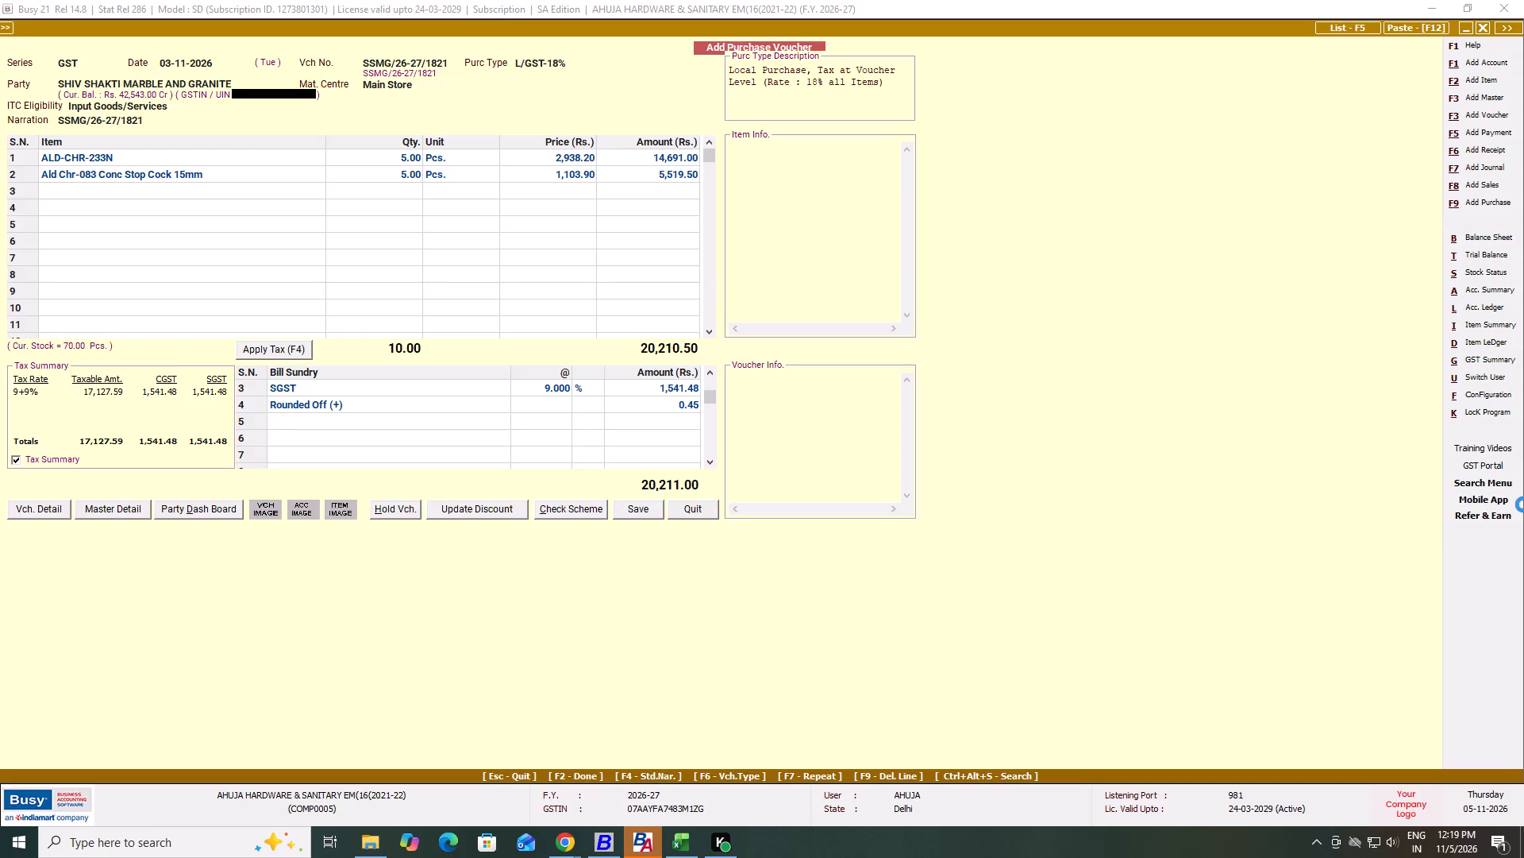
{"action": "key", "text": "F2"}
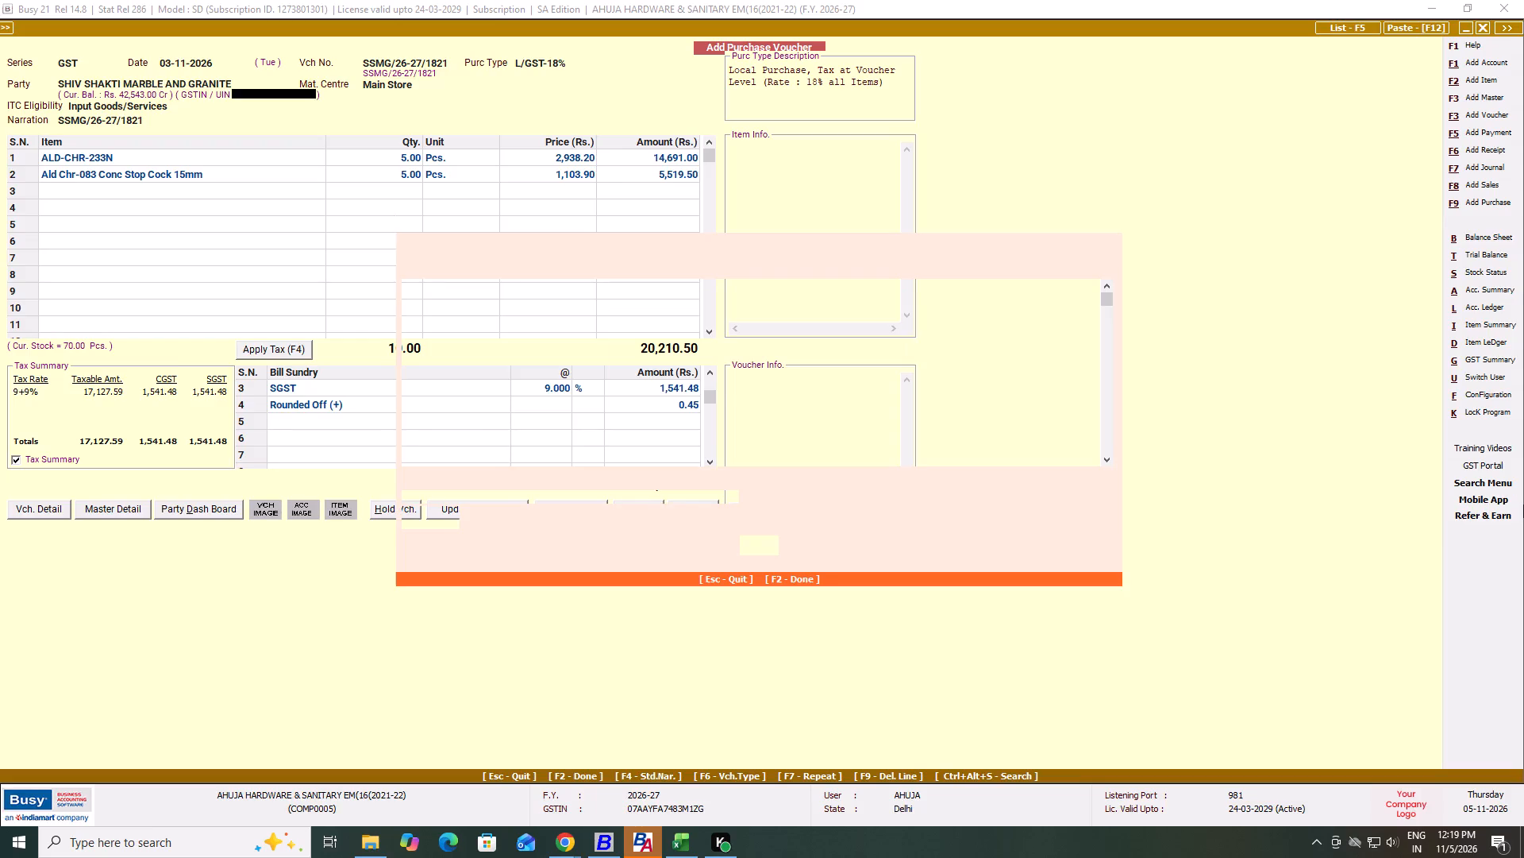
{"action": "key", "text": "F2"}
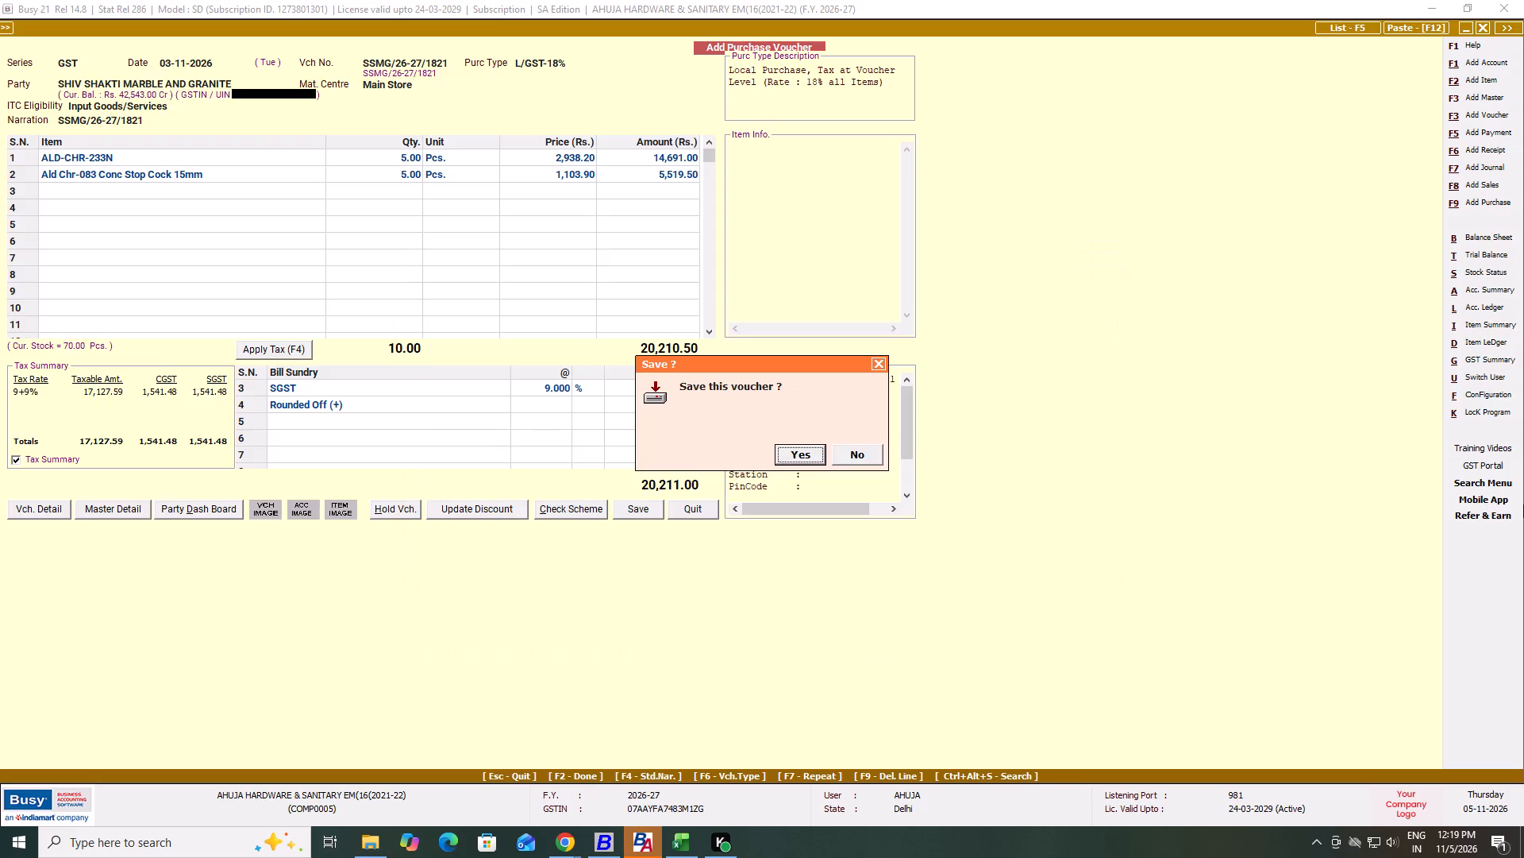
{"action": "key", "text": "F2"}
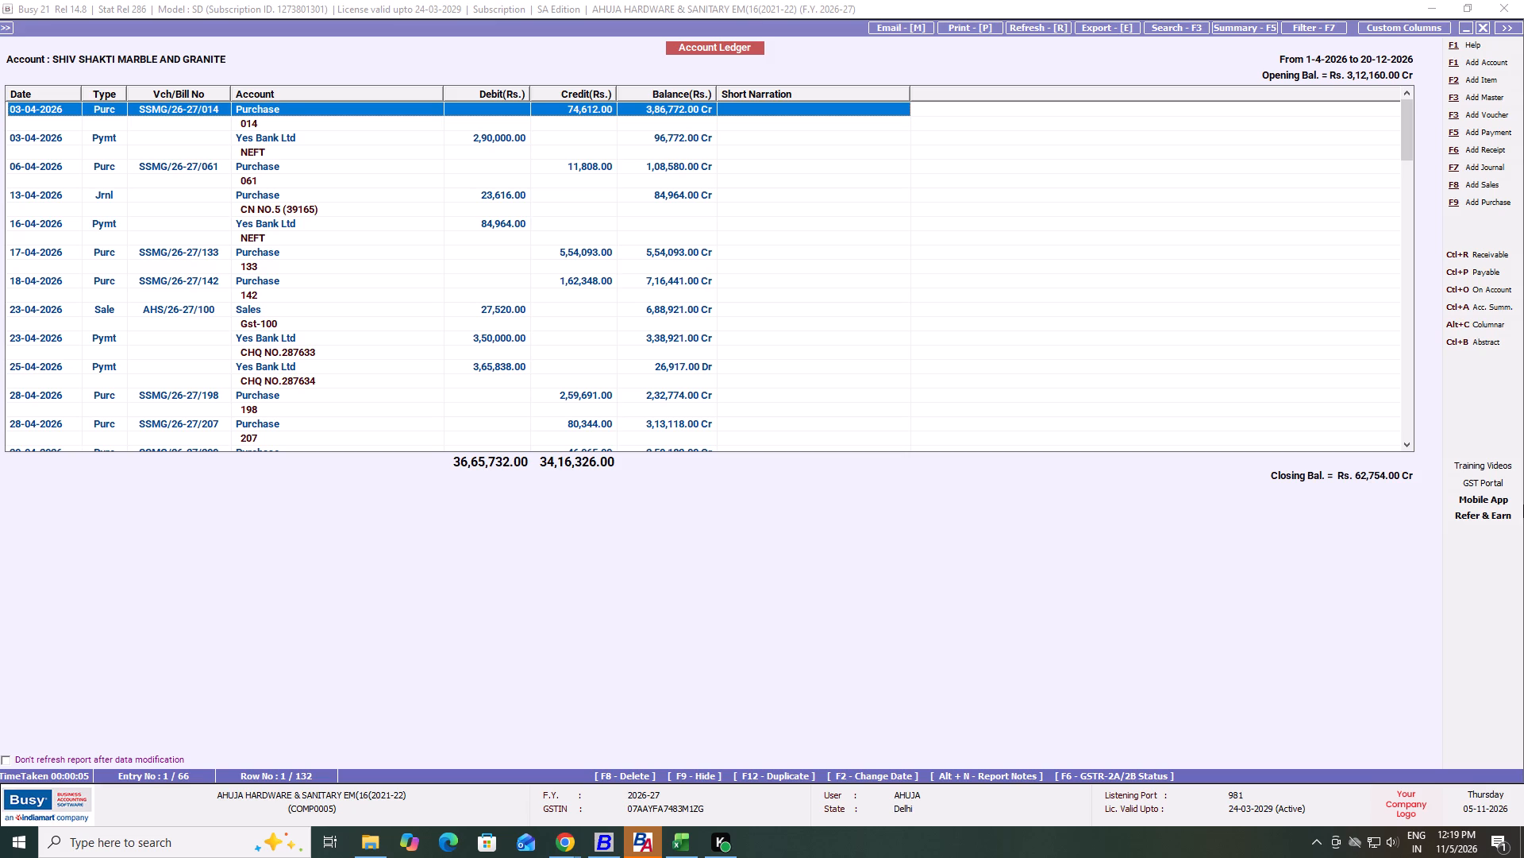
Regenerate the account ledger for Shiv Shakti Marble and Granite and go to its latest entries.
{"action": "key", "text": "Escape"}
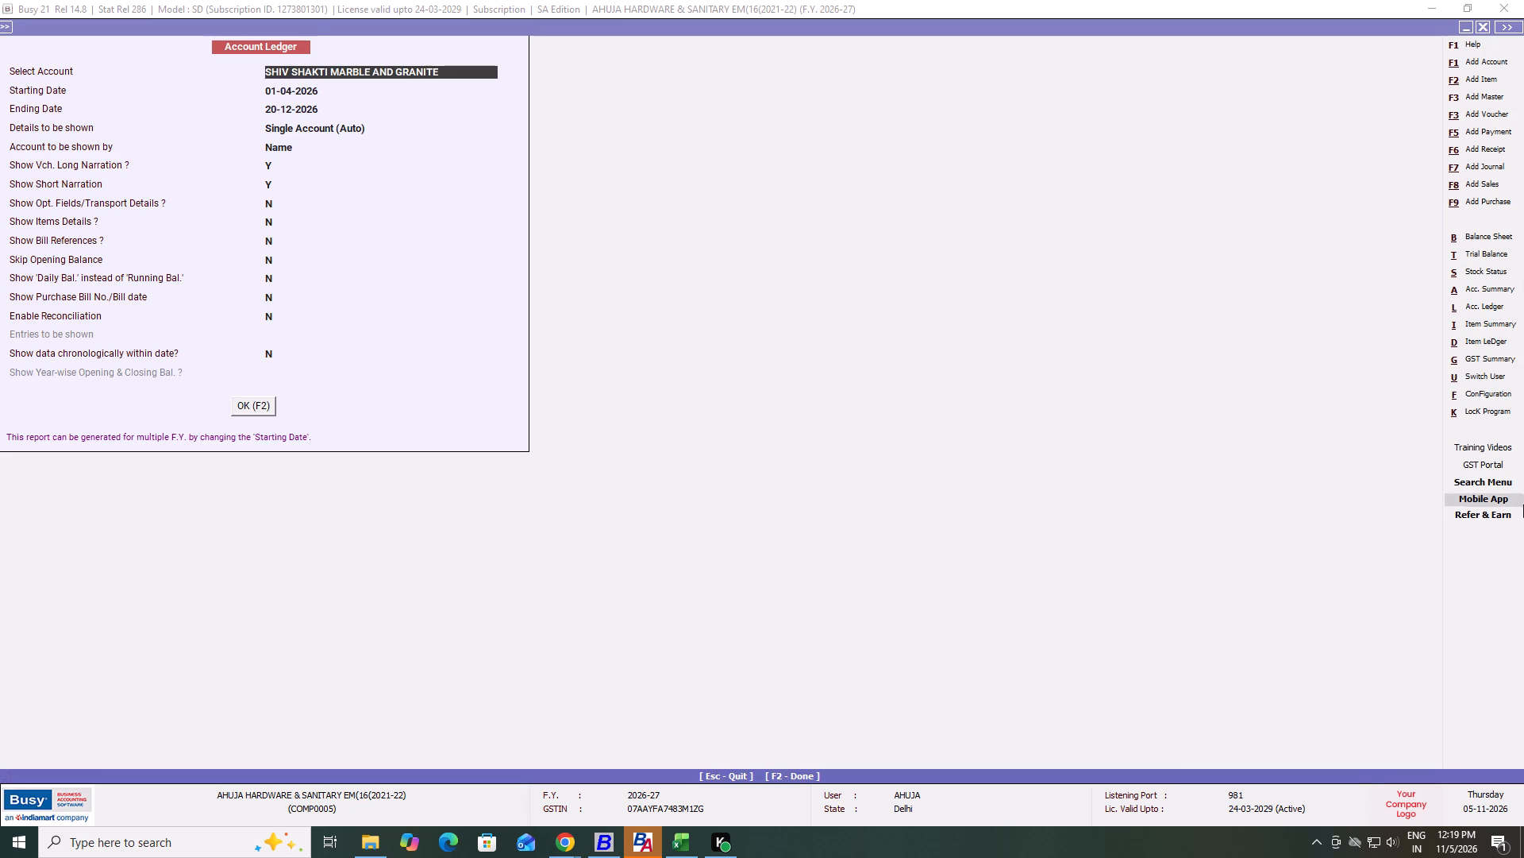
{"action": "key", "text": "F2"}
{"action": "key", "text": "End"}
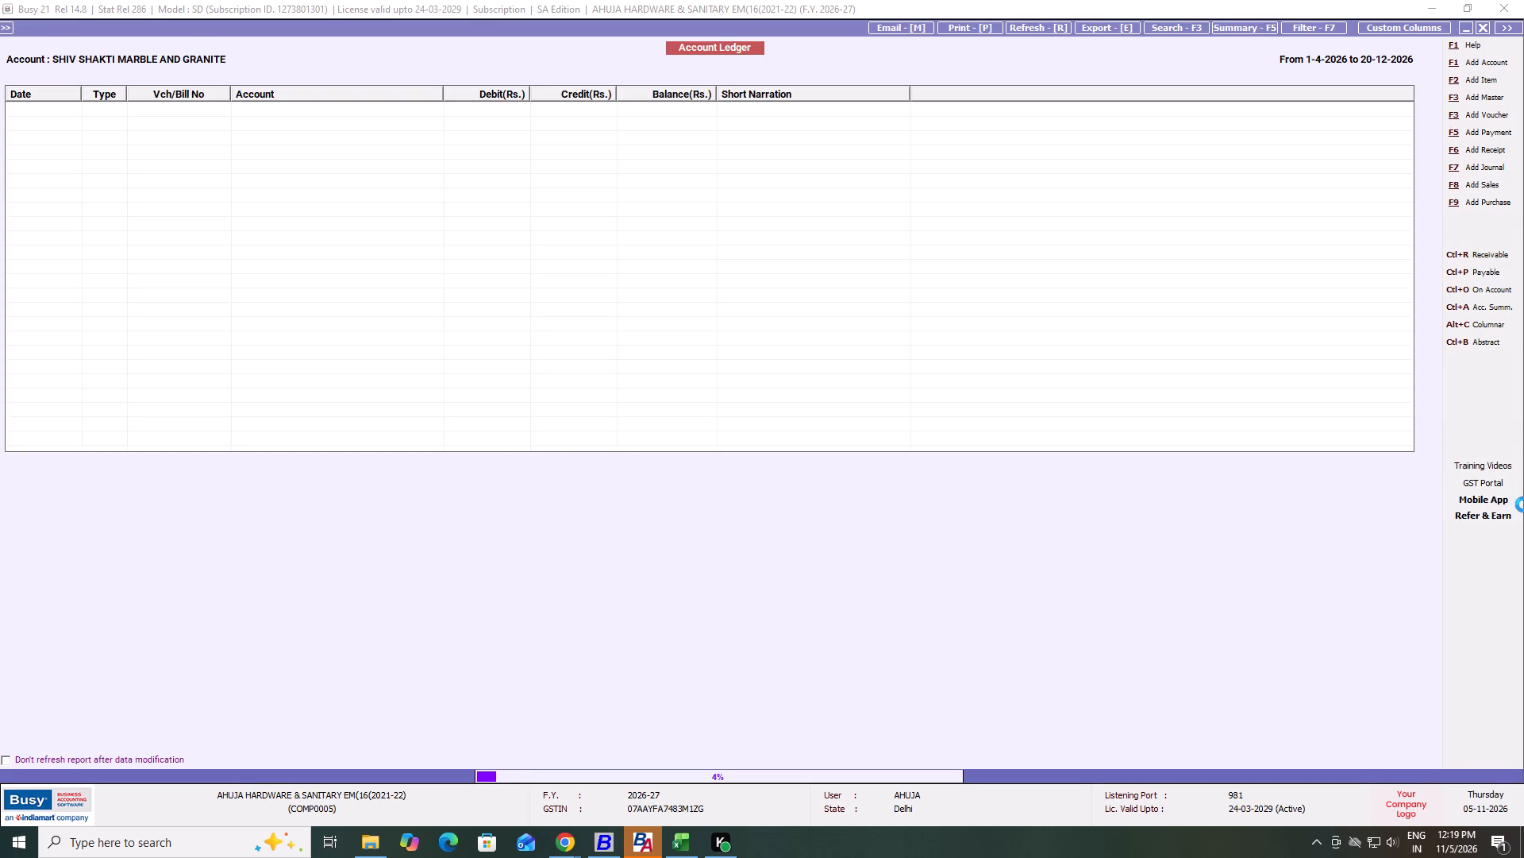
{"action": "key", "text": "End"}
{"action": "key", "text": "alt+F3"}
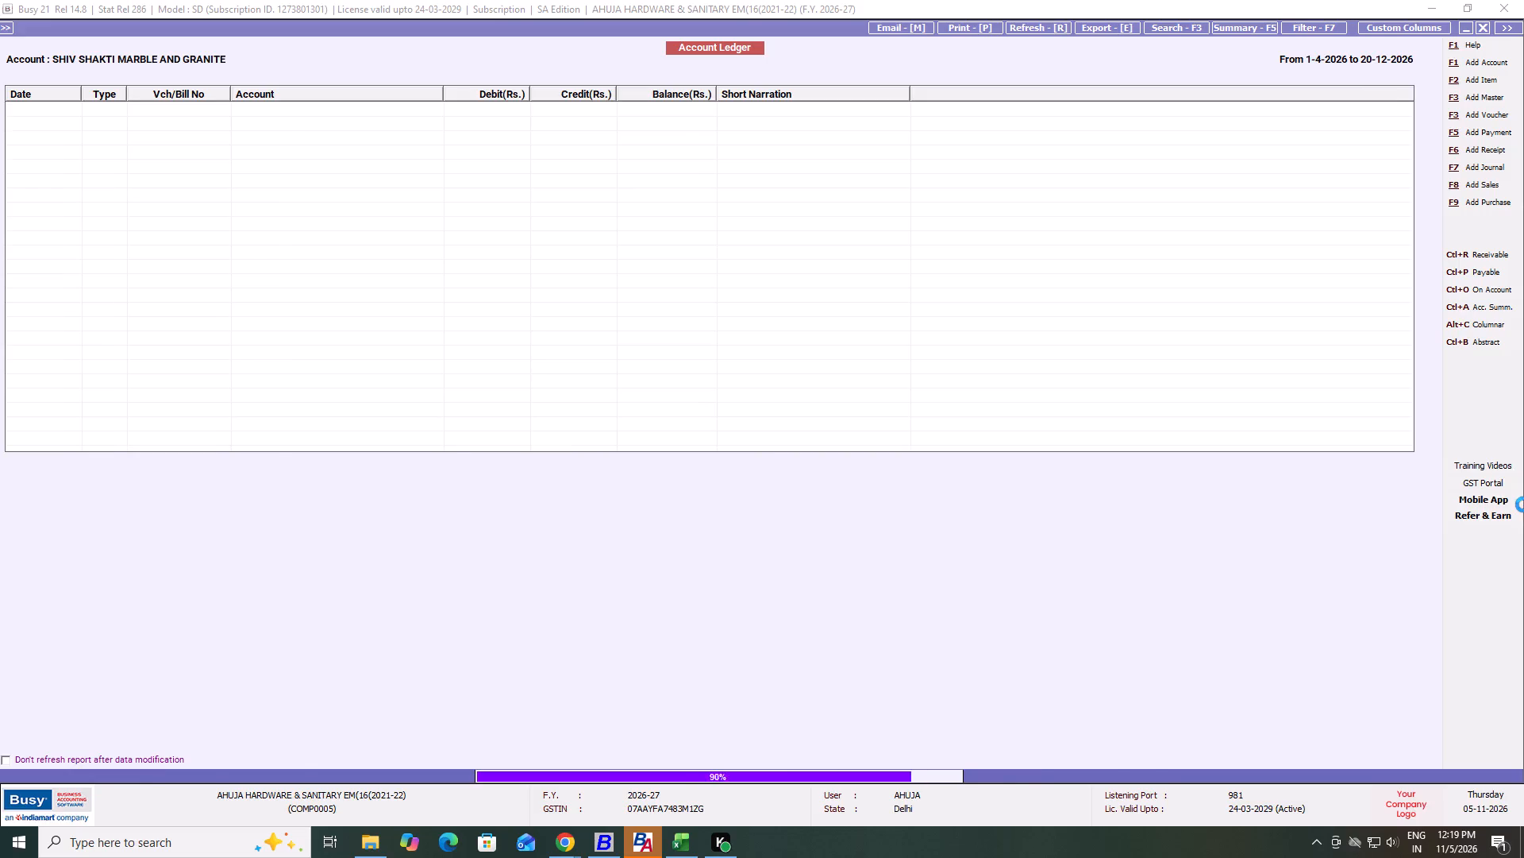
{"action": "key", "text": "Down"}
{"action": "key", "text": "Return"}
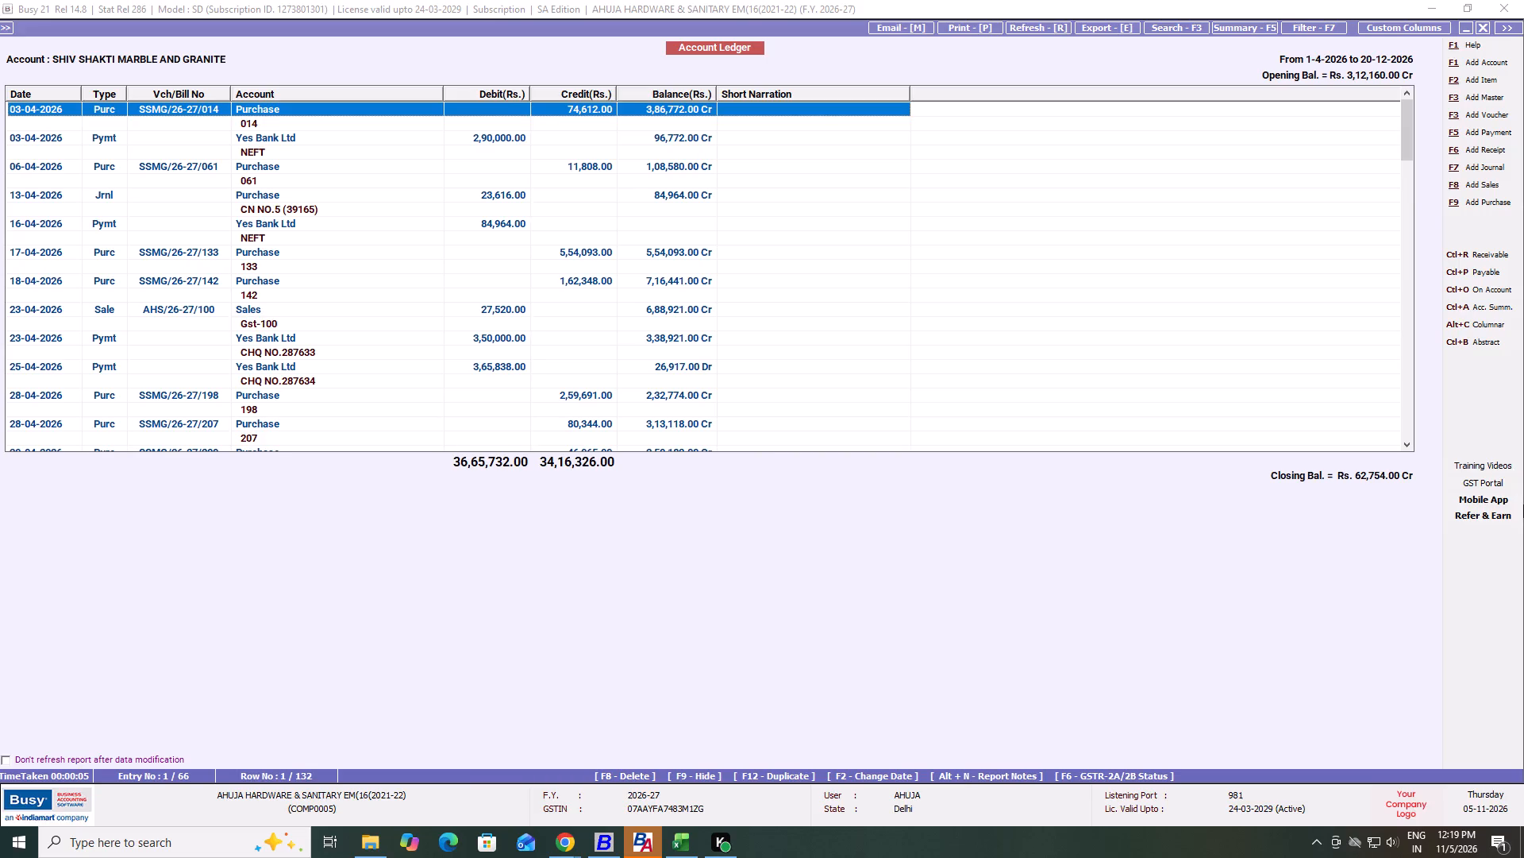
{"action": "key", "text": "Escape"}
{"action": "key", "text": "End"}
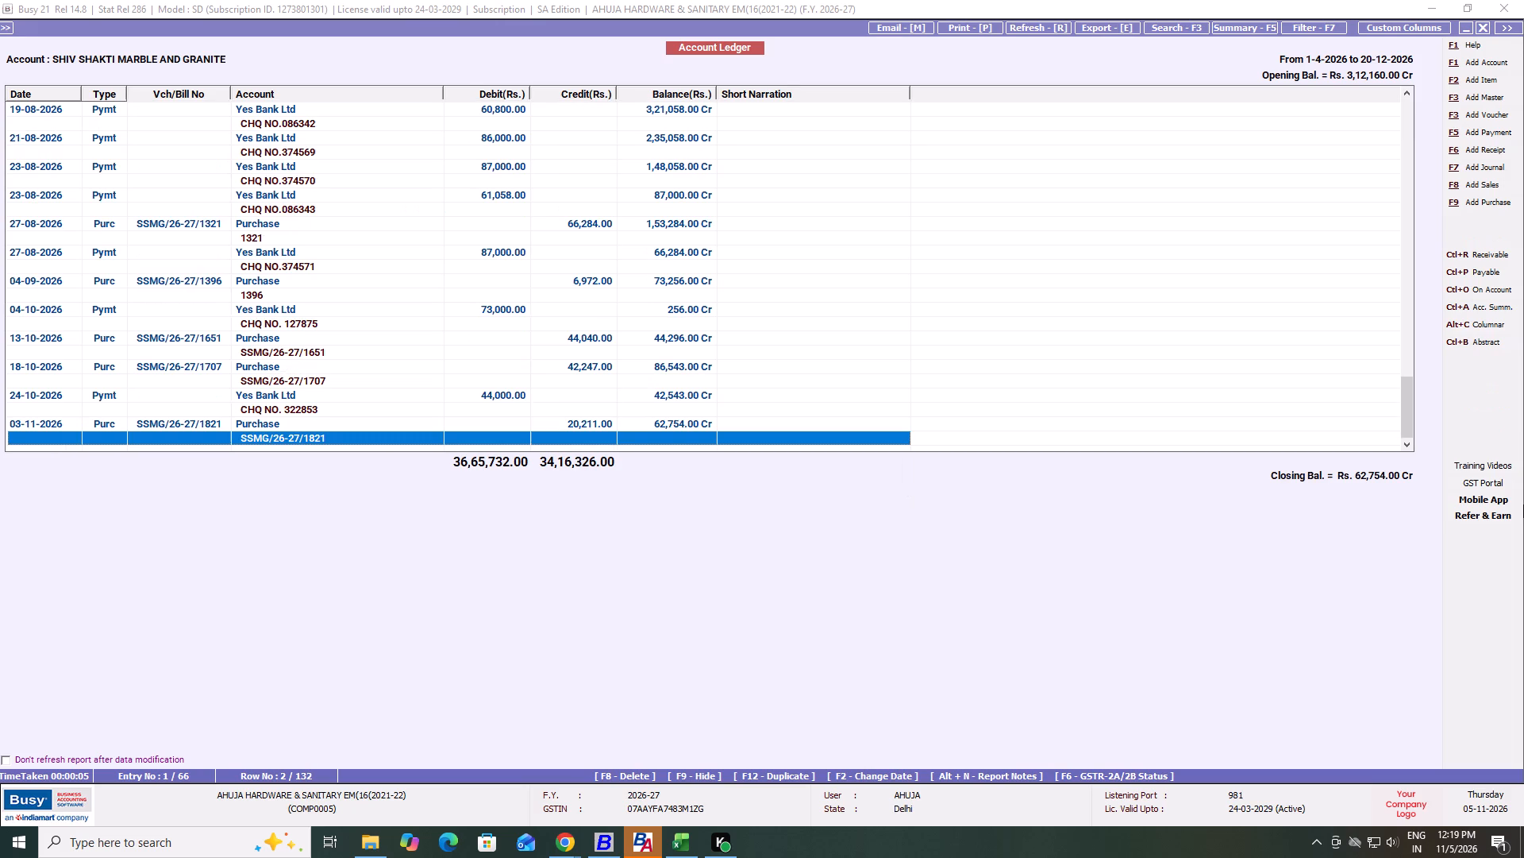
Start a new purchase voucher in the GST series dated 02-11-2026.
{"action": "key", "text": "alt+F3"}
{"action": "key", "text": "Down"}
{"action": "key", "text": "Return"}
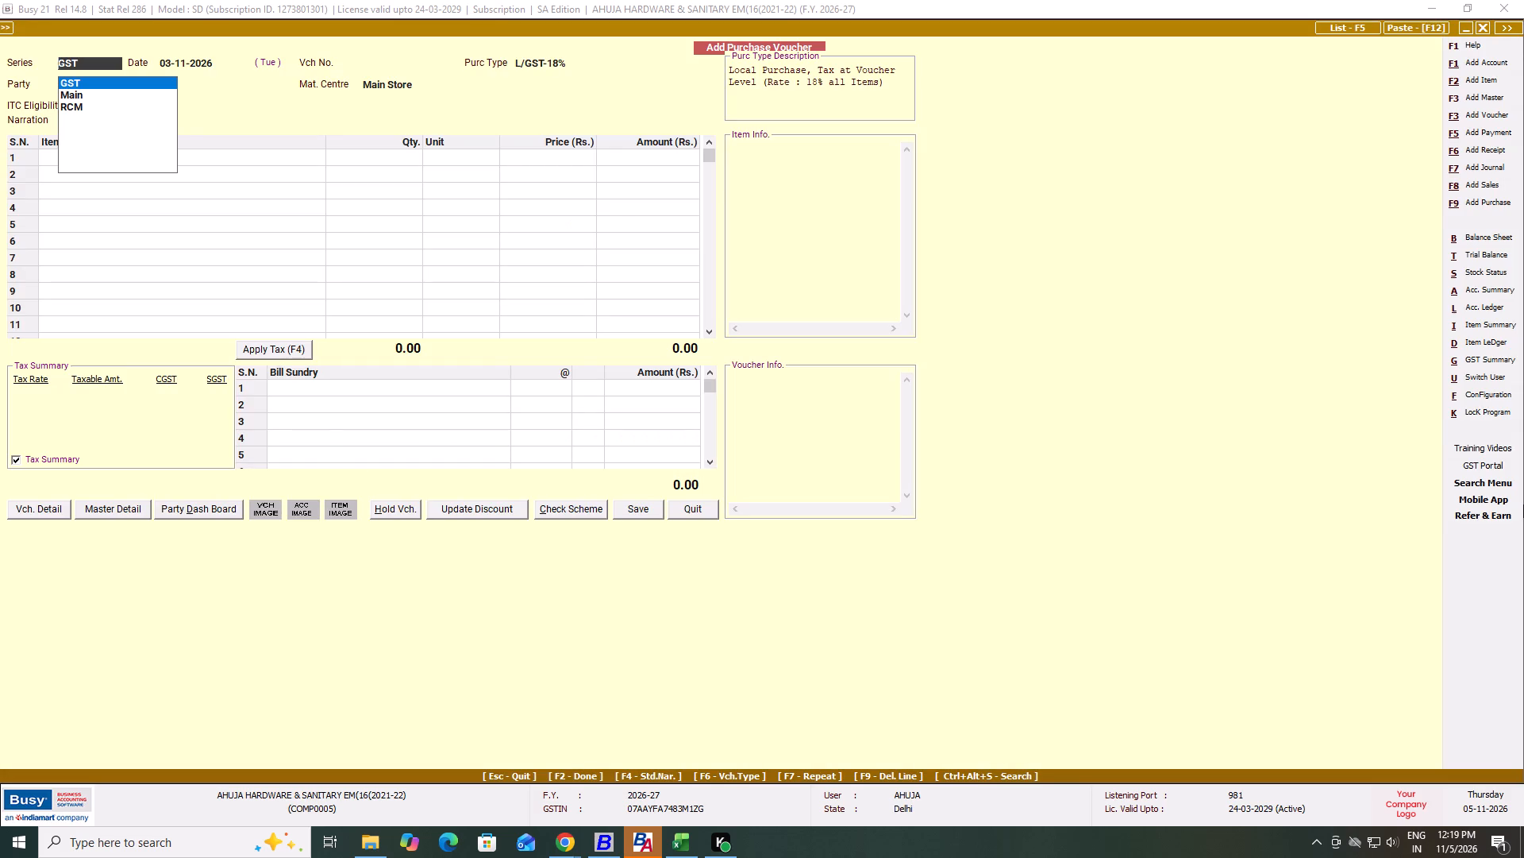
{"action": "key", "text": "Return"}
{"action": "key", "text": "Tab"}
{"action": "type", "text": "2-11-26"}
{"action": "key", "text": "Return"}
{"action": "key", "text": "Tab"}
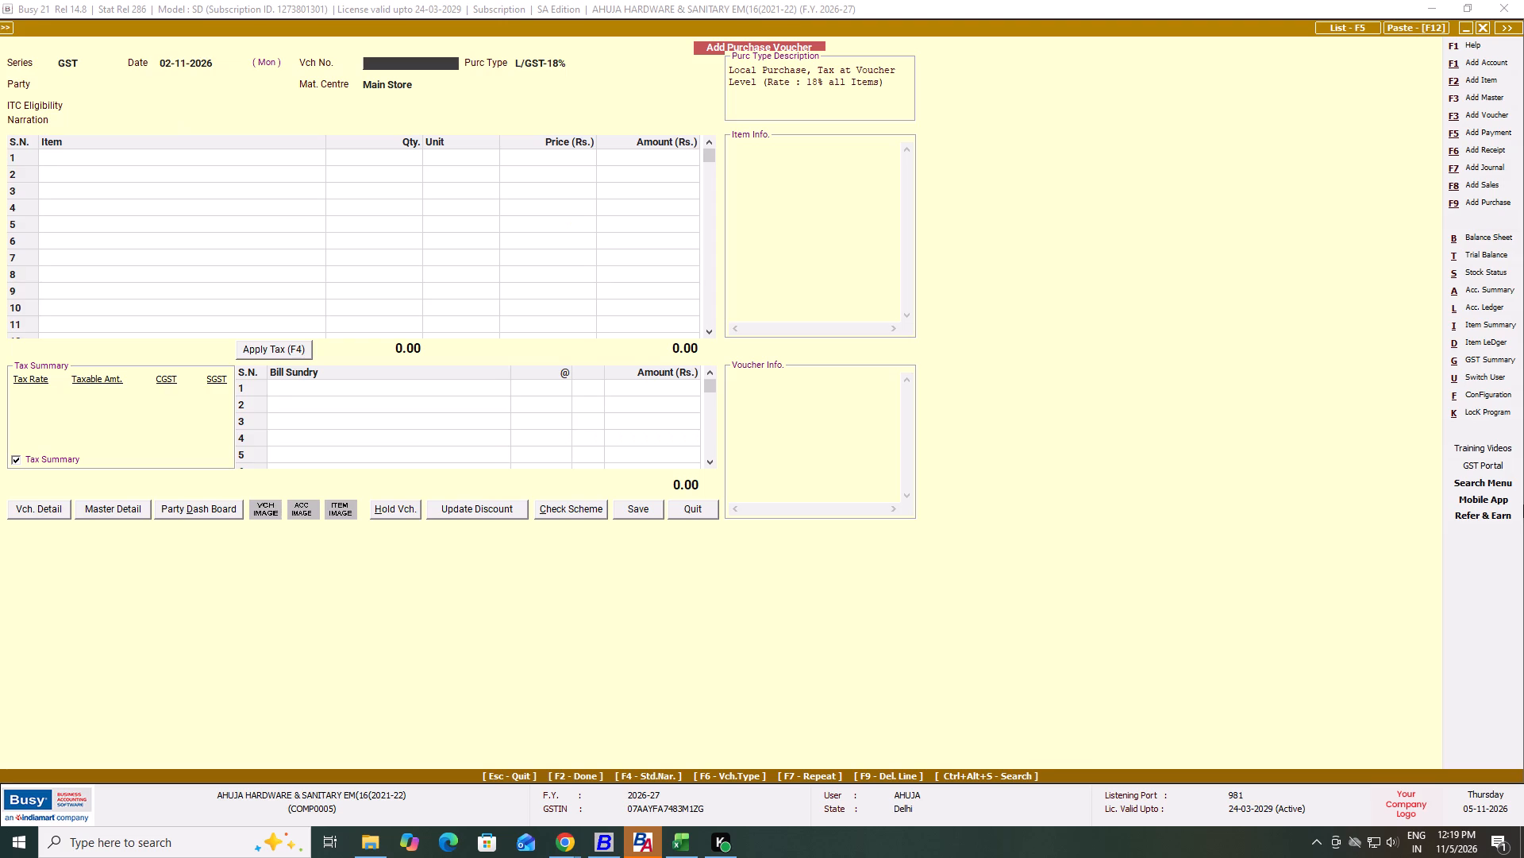
Set the voucher number to SSMG/26-27/1815 with purchase type L/GST-18%.
{"action": "type", "text": "SSMG"}
{"action": "type", "text": "/26-27/"}
{"action": "type", "text": "1815"}
{"action": "key", "text": "Return"}
{"action": "key", "text": "Tab"}
{"action": "key", "text": "Return"}
{"action": "key", "text": "Tab"}
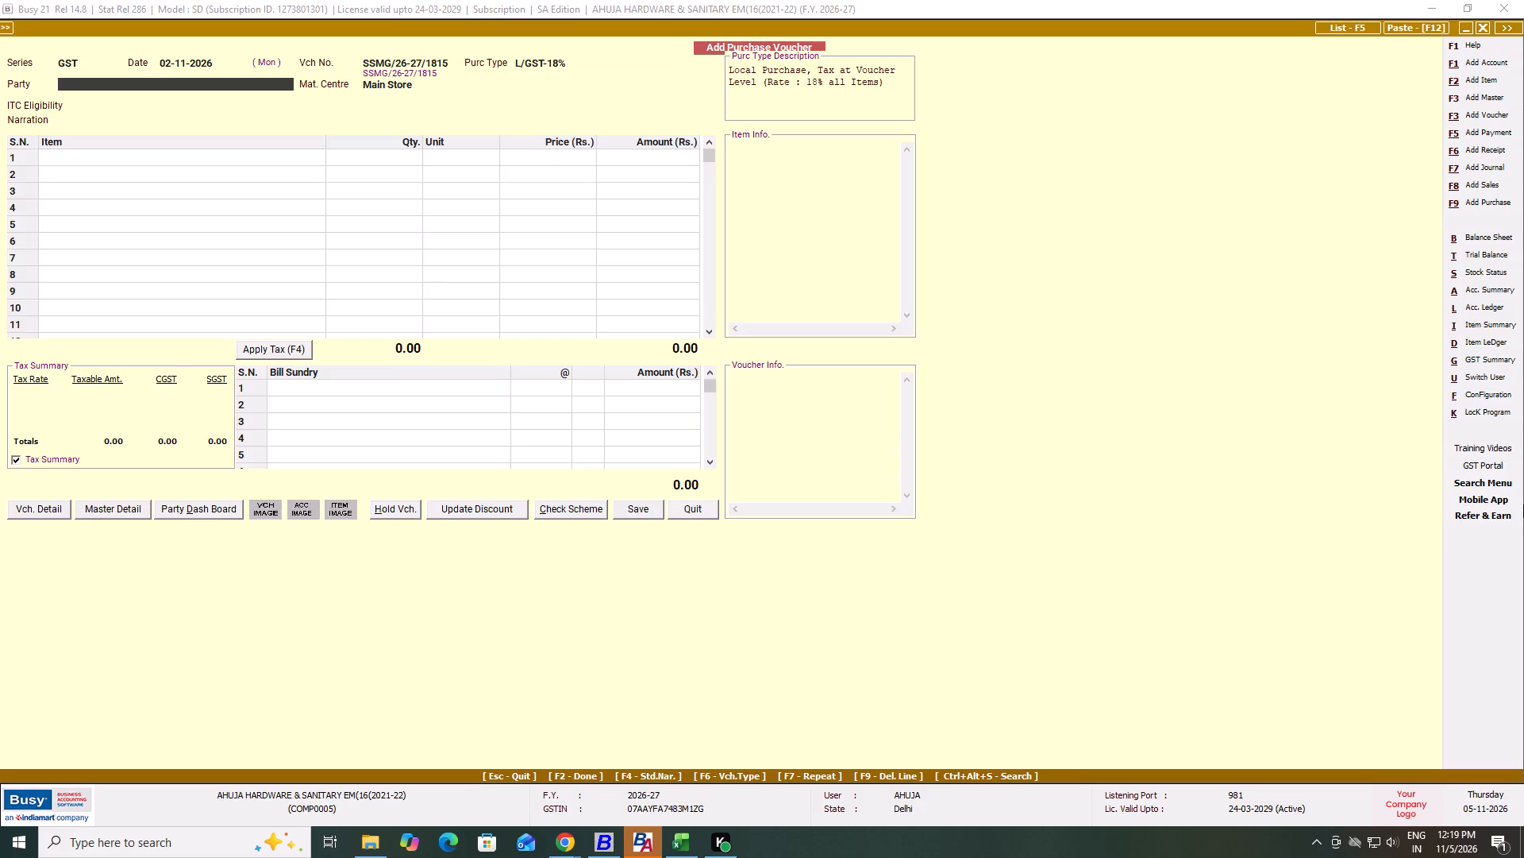
Select Shiv Shakti Marble and Granite as the party, with Main Store as the material centre.
{"action": "type", "text": "SHIV SHAKTI"}
{"action": "key", "text": "space"}
{"action": "type", "text": "MARKBLE"}
{"action": "key", "text": "Return"}
{"action": "key", "text": "Tab"}
{"action": "key", "text": "Return"}
{"action": "key", "text": "Tab"}
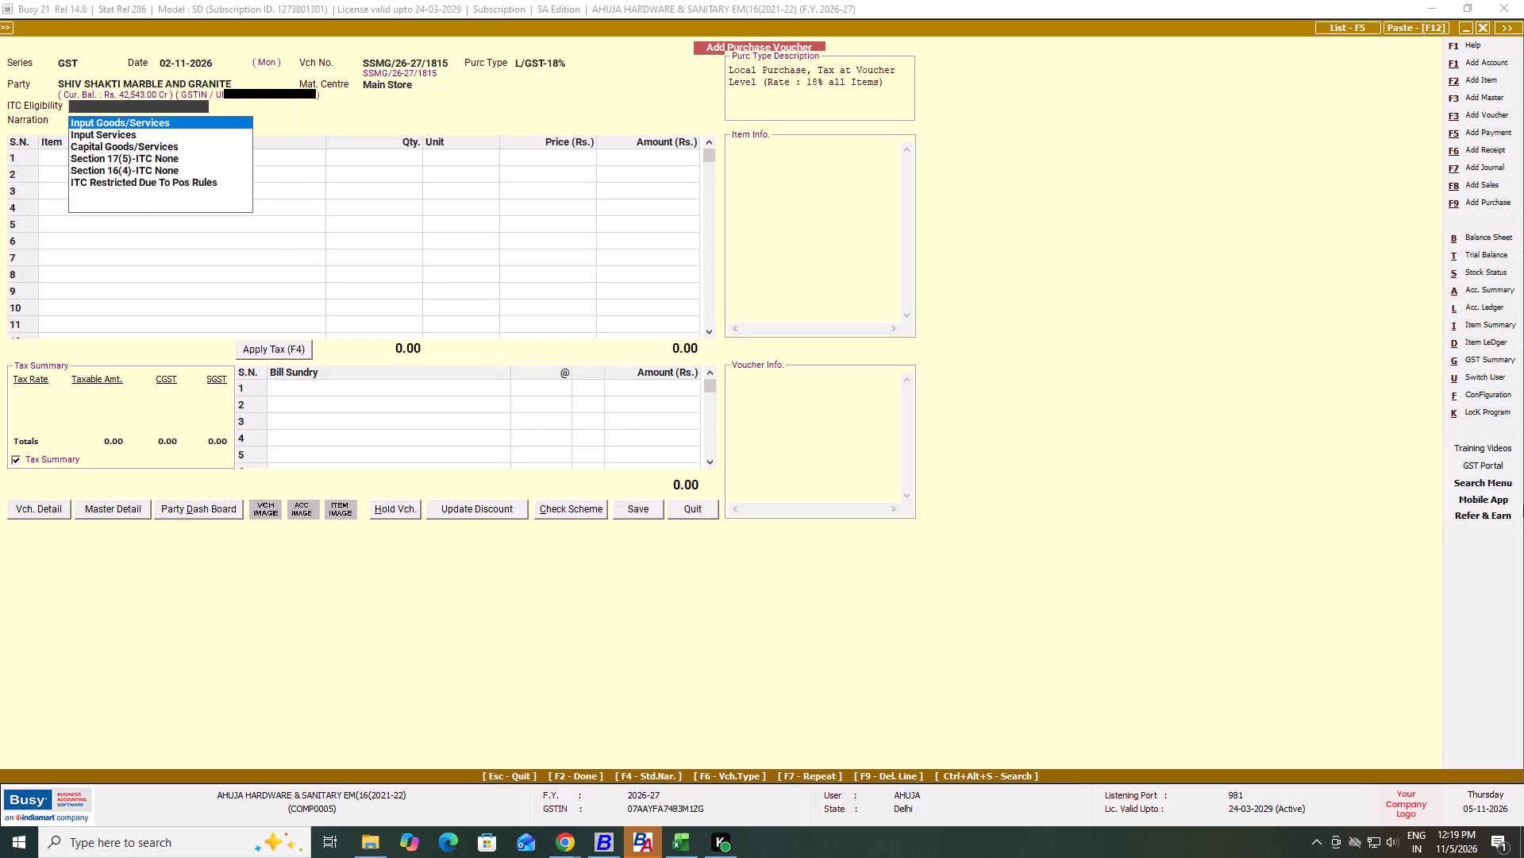
Set ITC eligibility to Input Goods/Services and enter SSMG/26-27/1815 as the narration.
{"action": "key", "text": "Return"}
{"action": "key", "text": "Tab"}
{"action": "type", "text": "SSMG"}
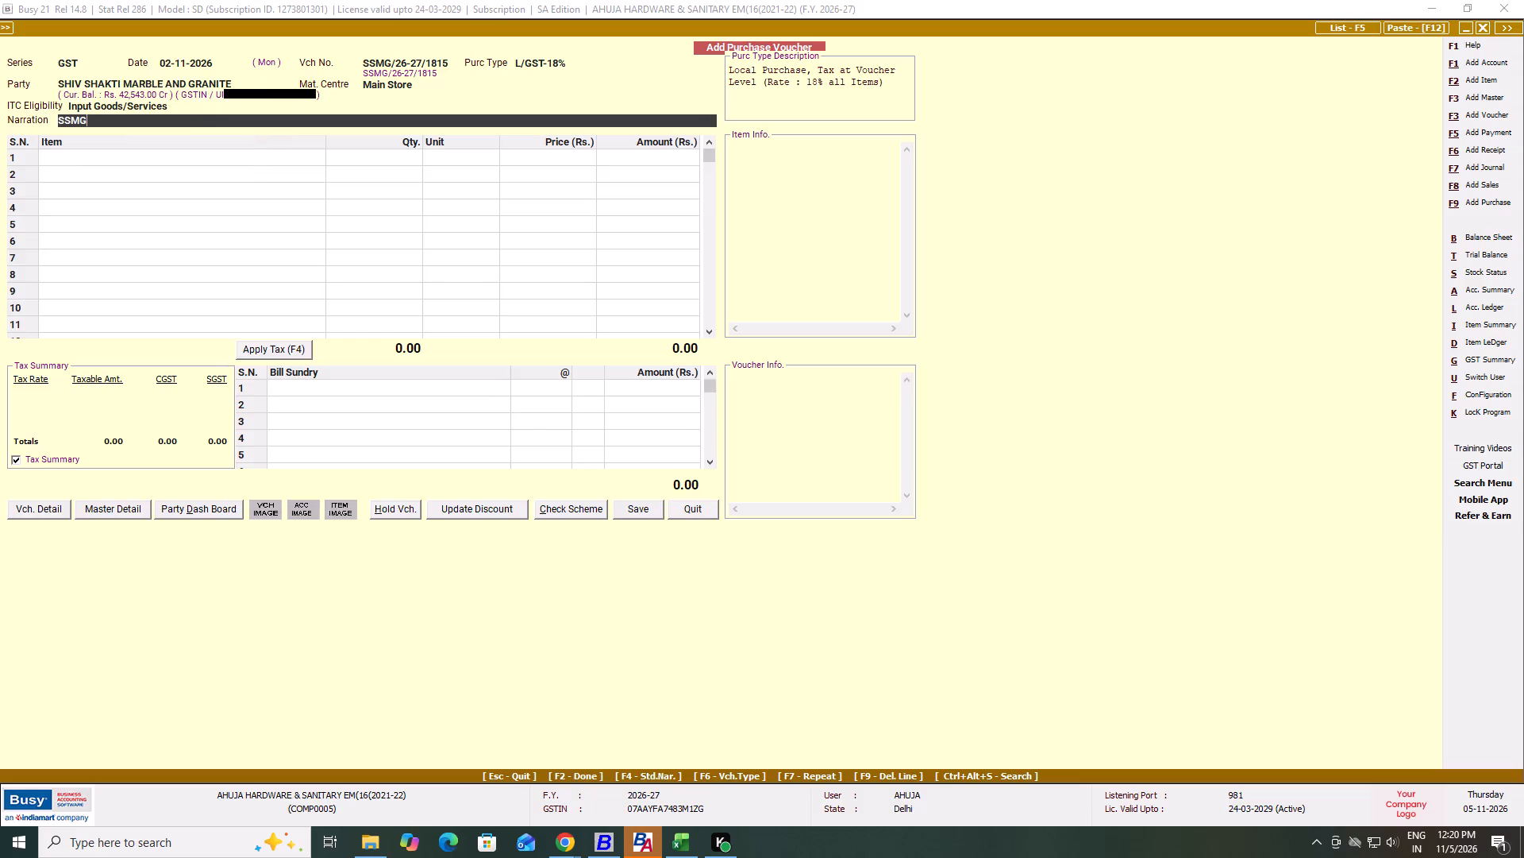
{"action": "type", "text": "/26-27/"}
{"action": "type", "text": "14"}
{"action": "key", "text": "BackSpace"}
{"action": "key", "text": "BackSpace"}
{"action": "type", "text": "1815"}
{"action": "key", "text": "Return"}
{"action": "key", "text": "Tab"}
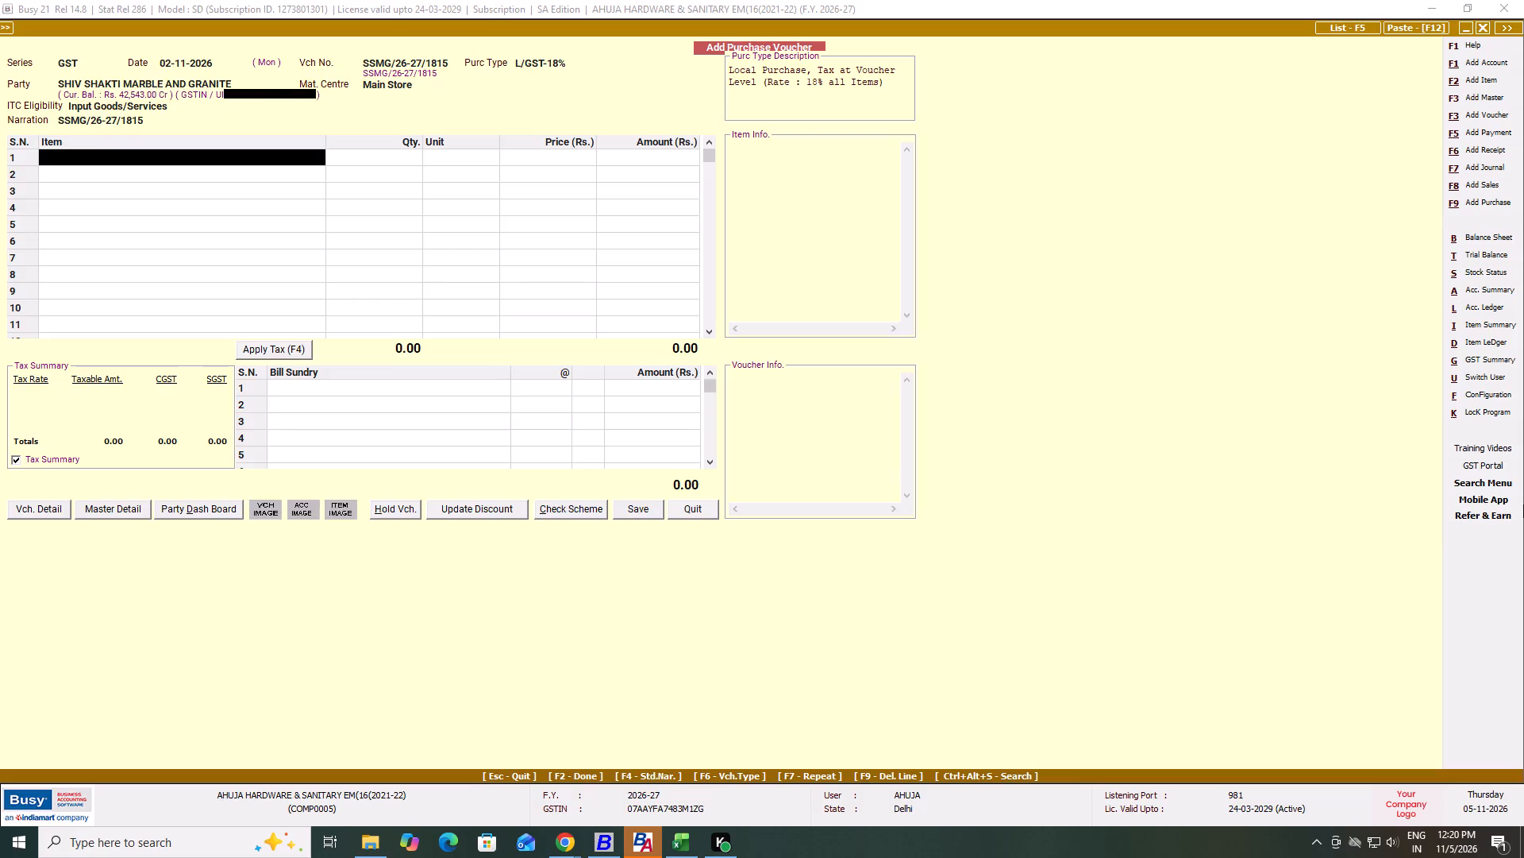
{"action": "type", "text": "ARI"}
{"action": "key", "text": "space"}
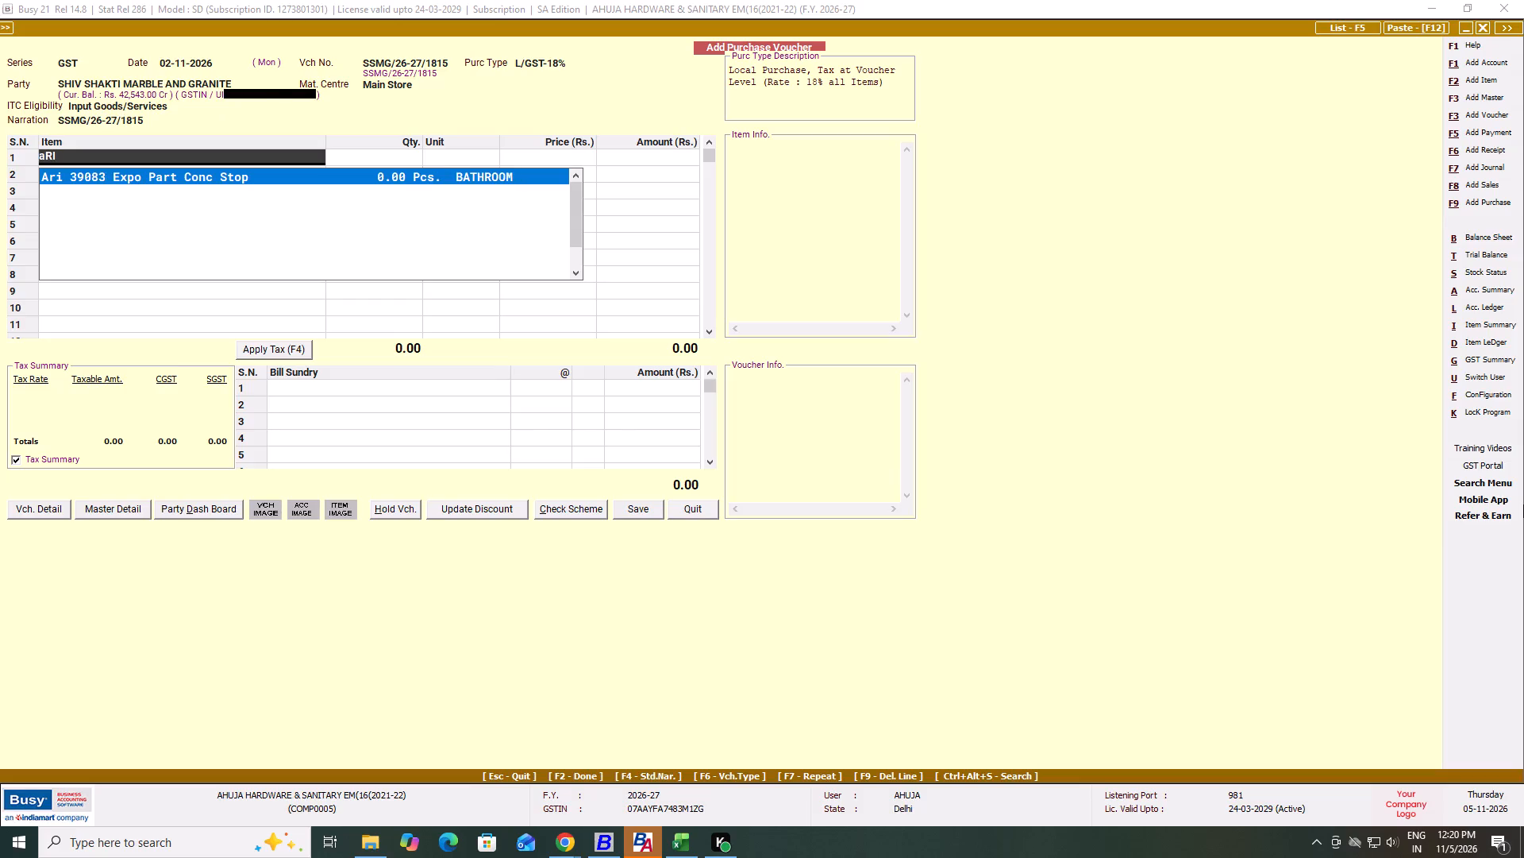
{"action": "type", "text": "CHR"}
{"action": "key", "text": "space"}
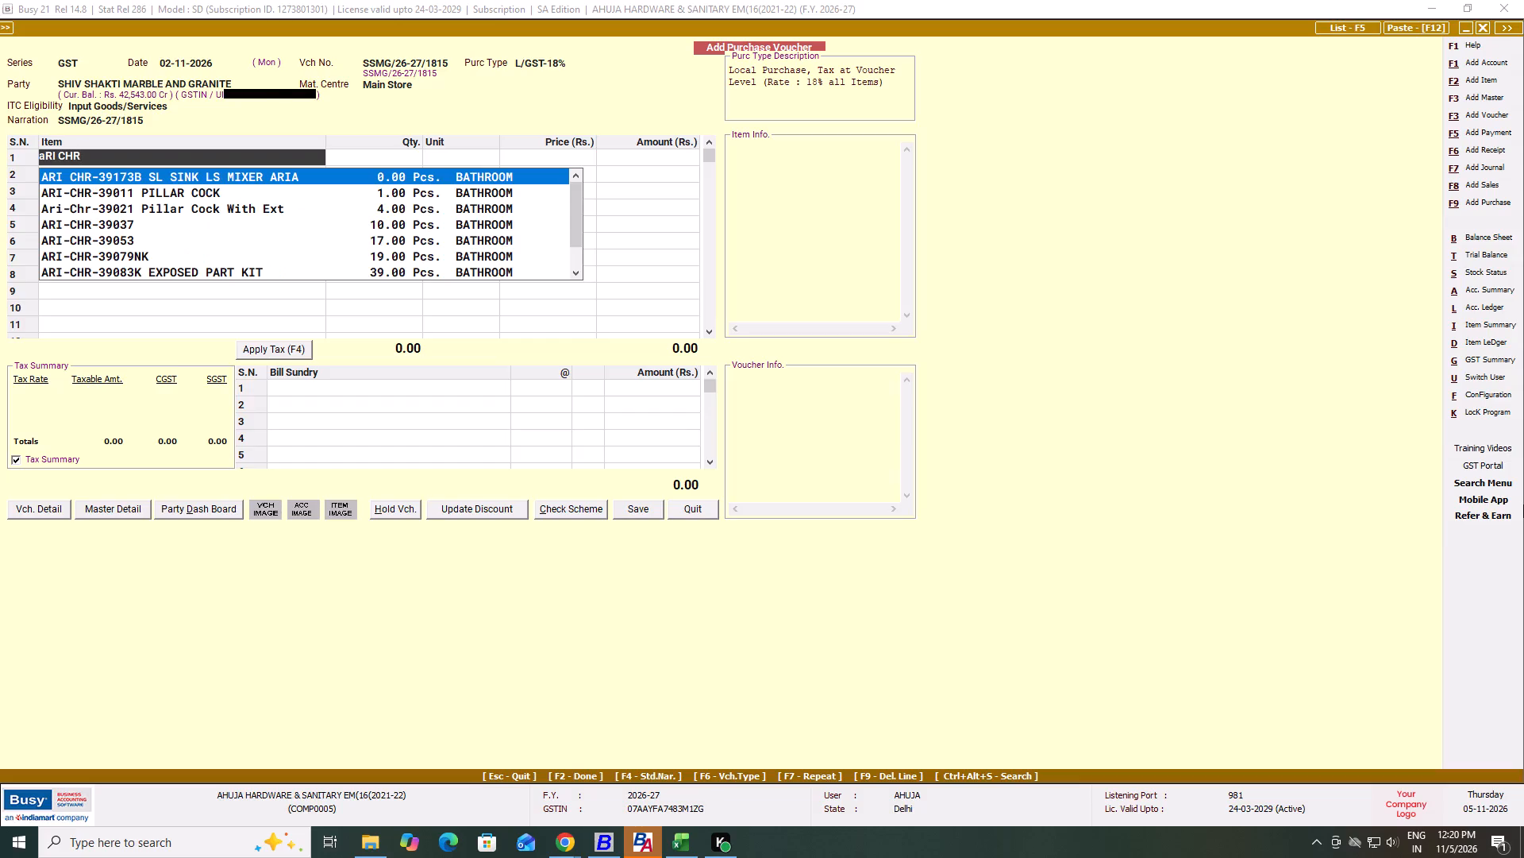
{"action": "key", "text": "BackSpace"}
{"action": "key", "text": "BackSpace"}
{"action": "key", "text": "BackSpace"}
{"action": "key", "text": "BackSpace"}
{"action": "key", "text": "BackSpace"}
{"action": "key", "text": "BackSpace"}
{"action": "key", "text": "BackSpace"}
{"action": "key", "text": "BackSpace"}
Add item ARI-CHR-39079NK on the first line with quantity 3 Pcs. at a price of 1,826.00.
{"action": "type", "text": "390"}
{"action": "type", "text": "79"}
{"action": "key", "text": "Down"}
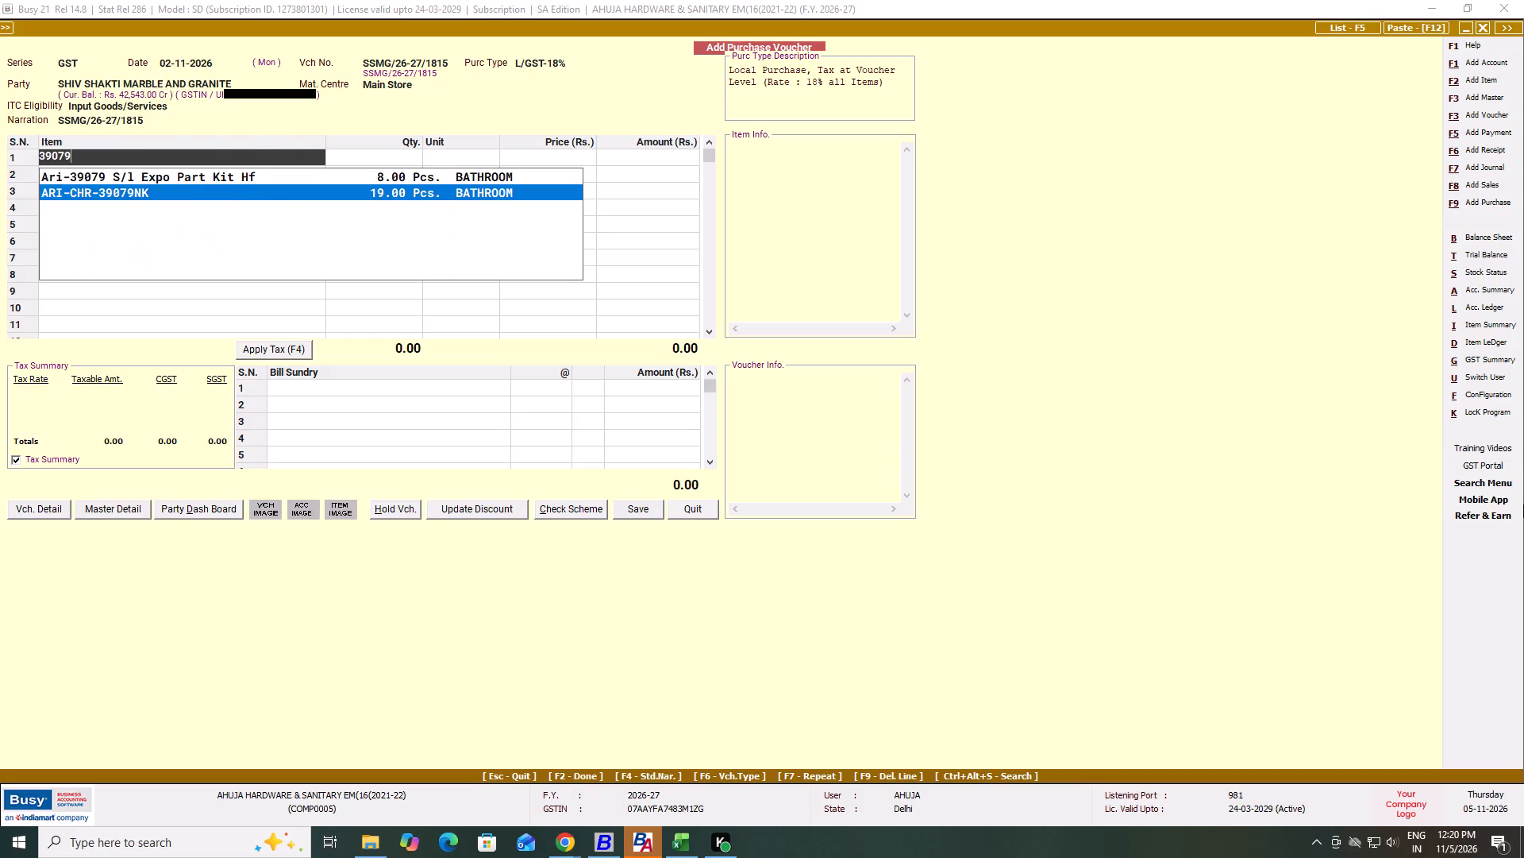
{"action": "key", "text": "Return"}
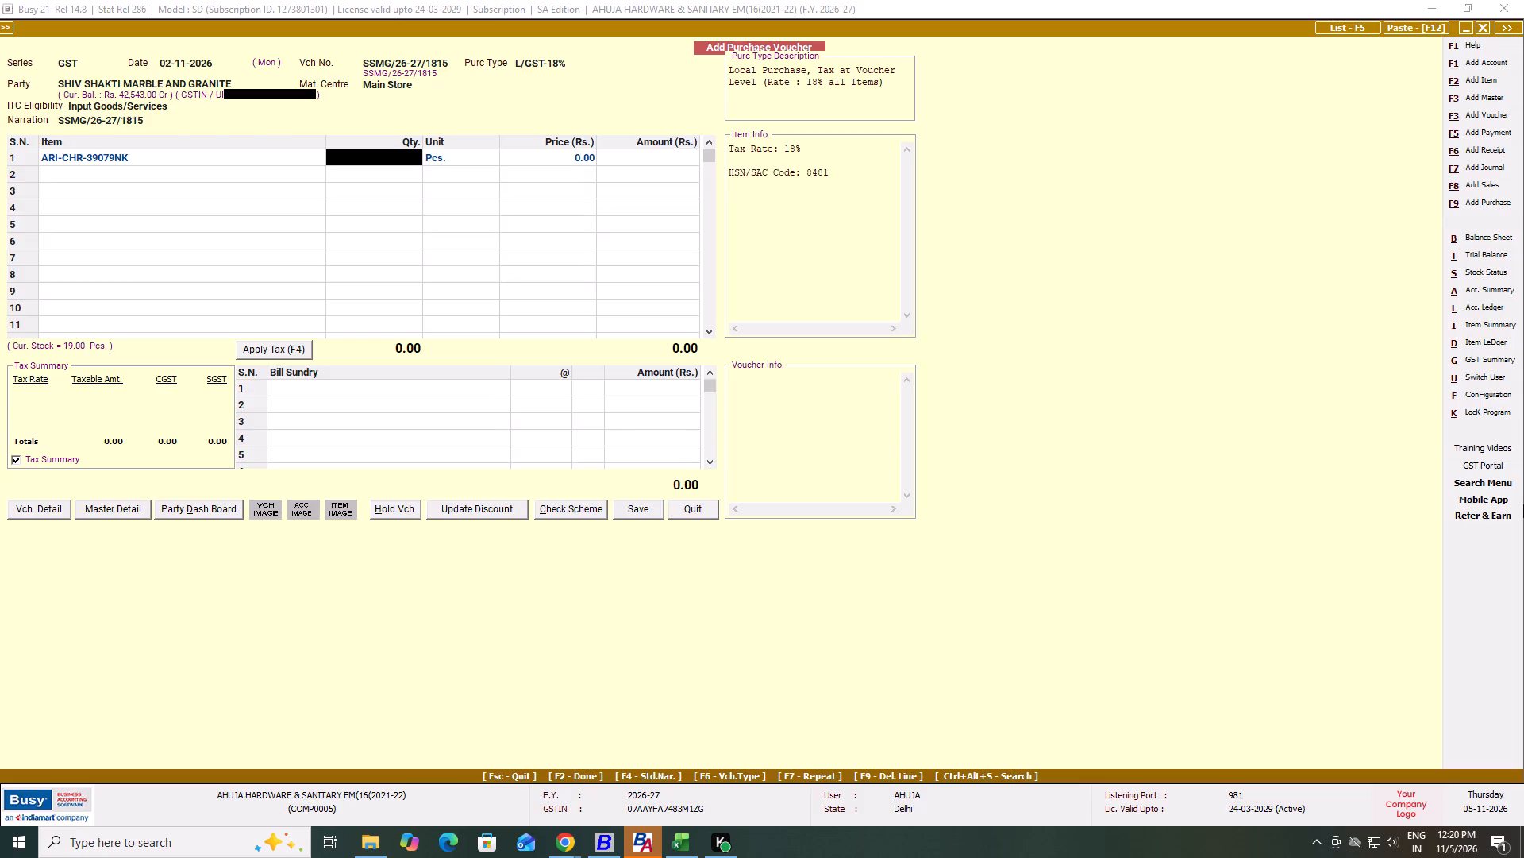
{"action": "type", "text": "33"}
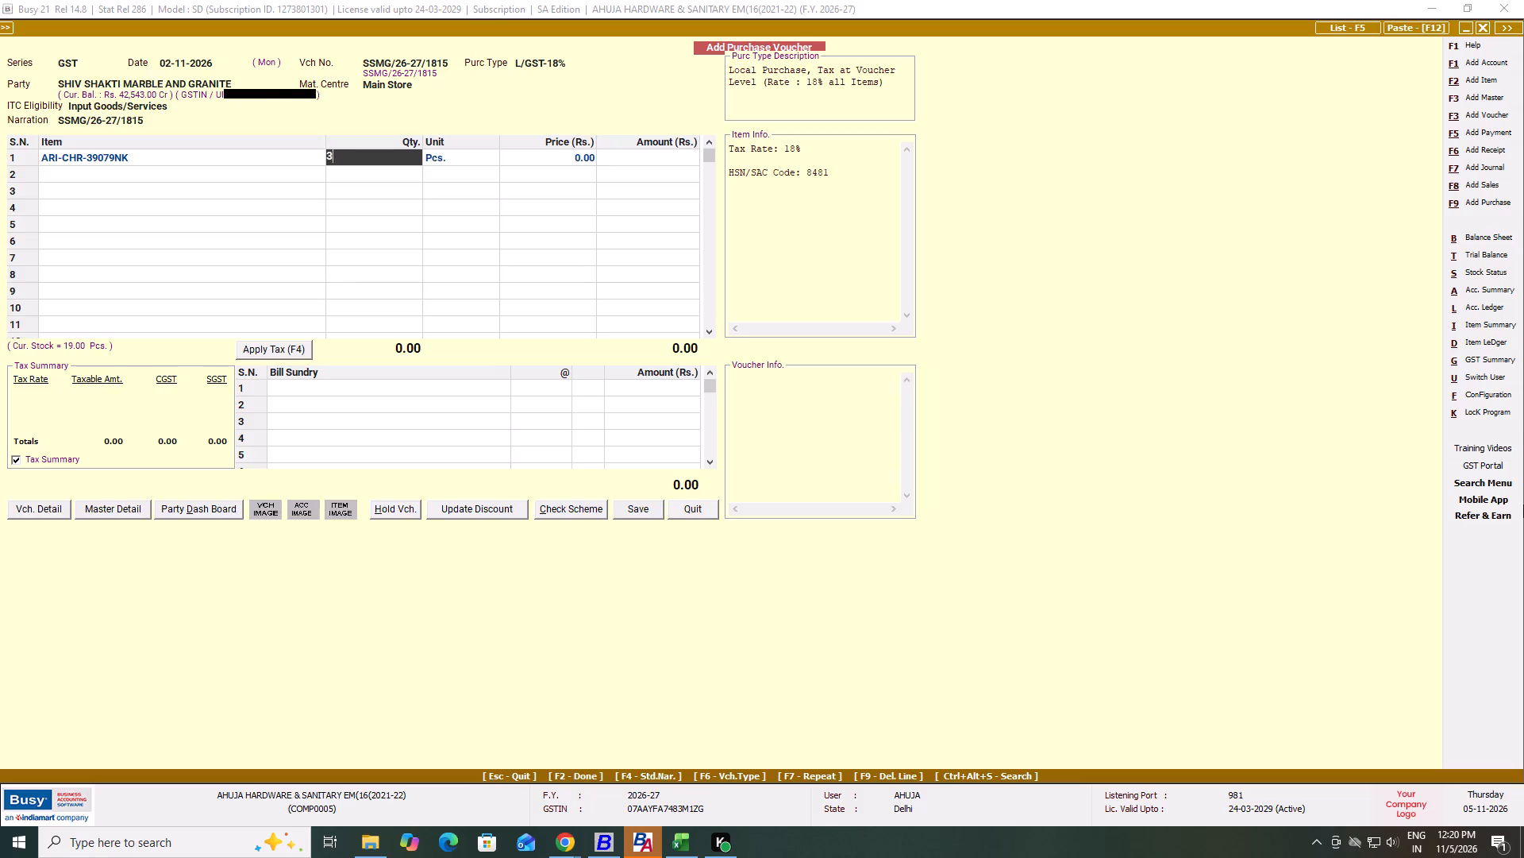
{"action": "key", "text": "Return"}
{"action": "key", "text": "Return"}
{"action": "type", "text": "11826"}
{"action": "key", "text": "Return"}
{"action": "key", "text": "Return"}
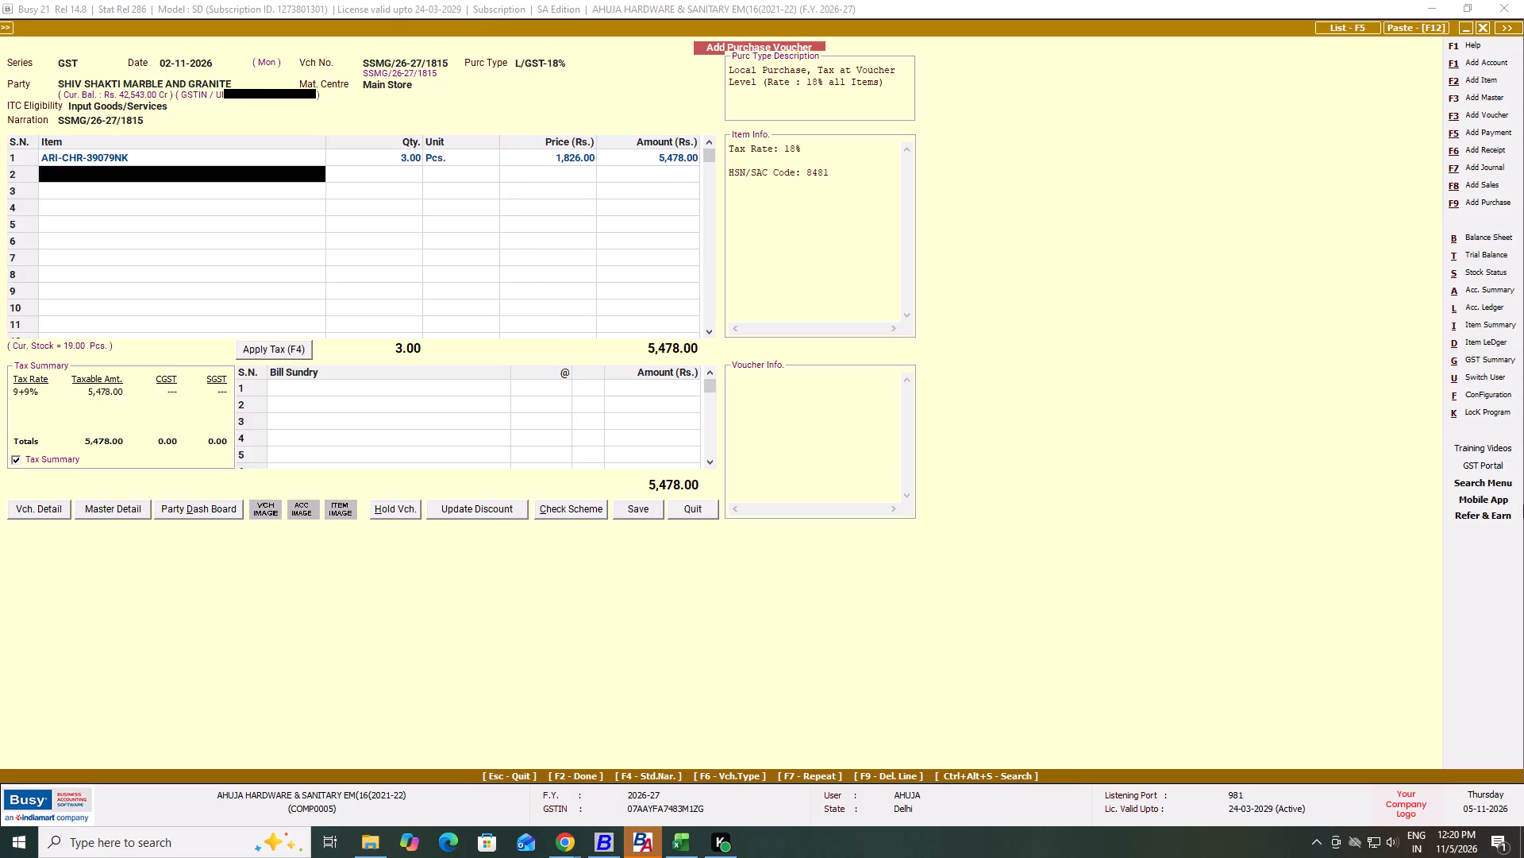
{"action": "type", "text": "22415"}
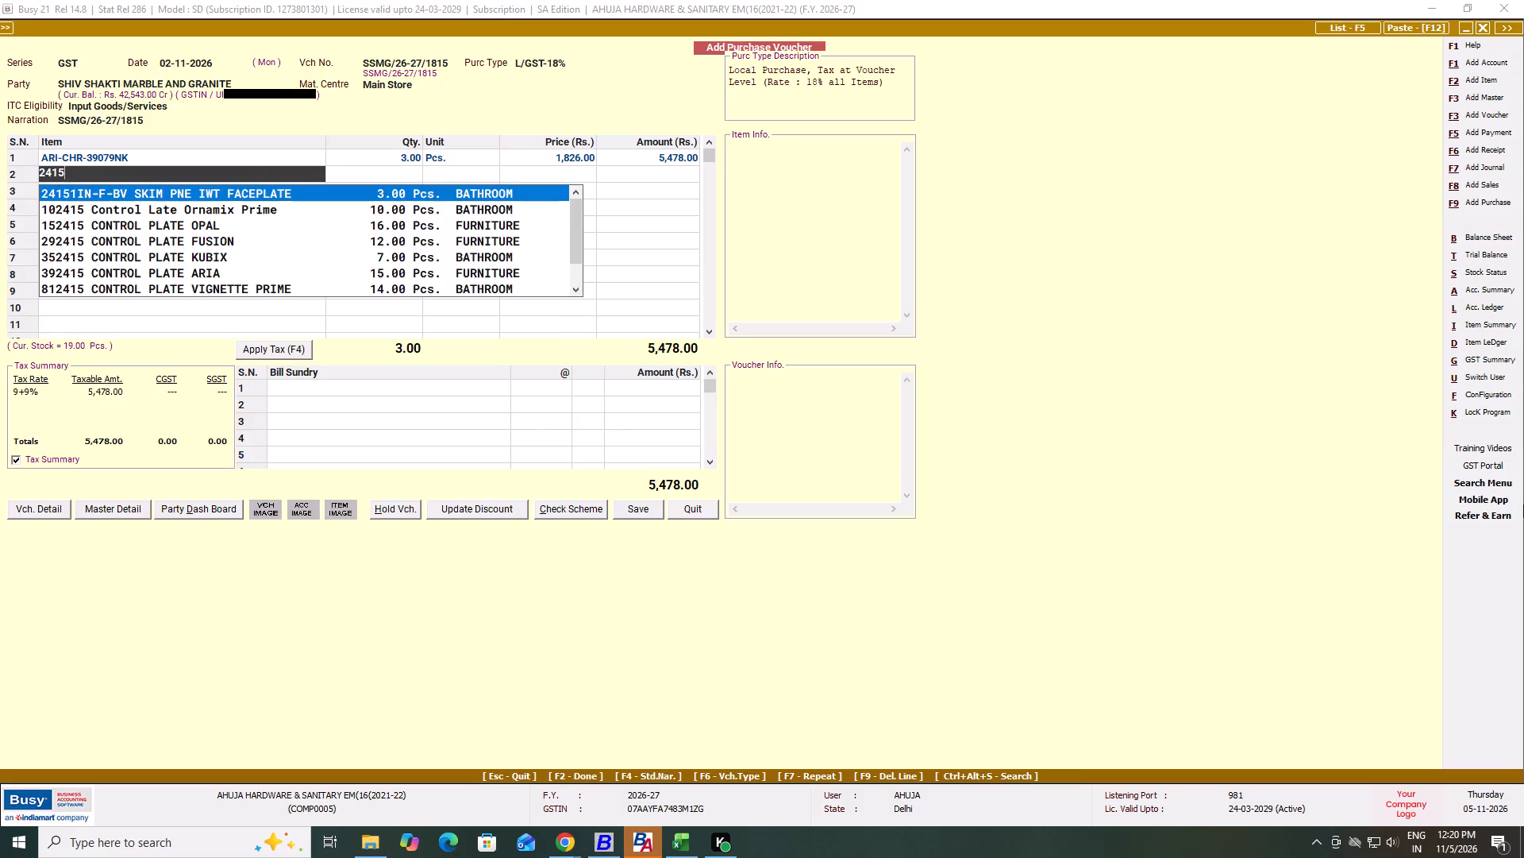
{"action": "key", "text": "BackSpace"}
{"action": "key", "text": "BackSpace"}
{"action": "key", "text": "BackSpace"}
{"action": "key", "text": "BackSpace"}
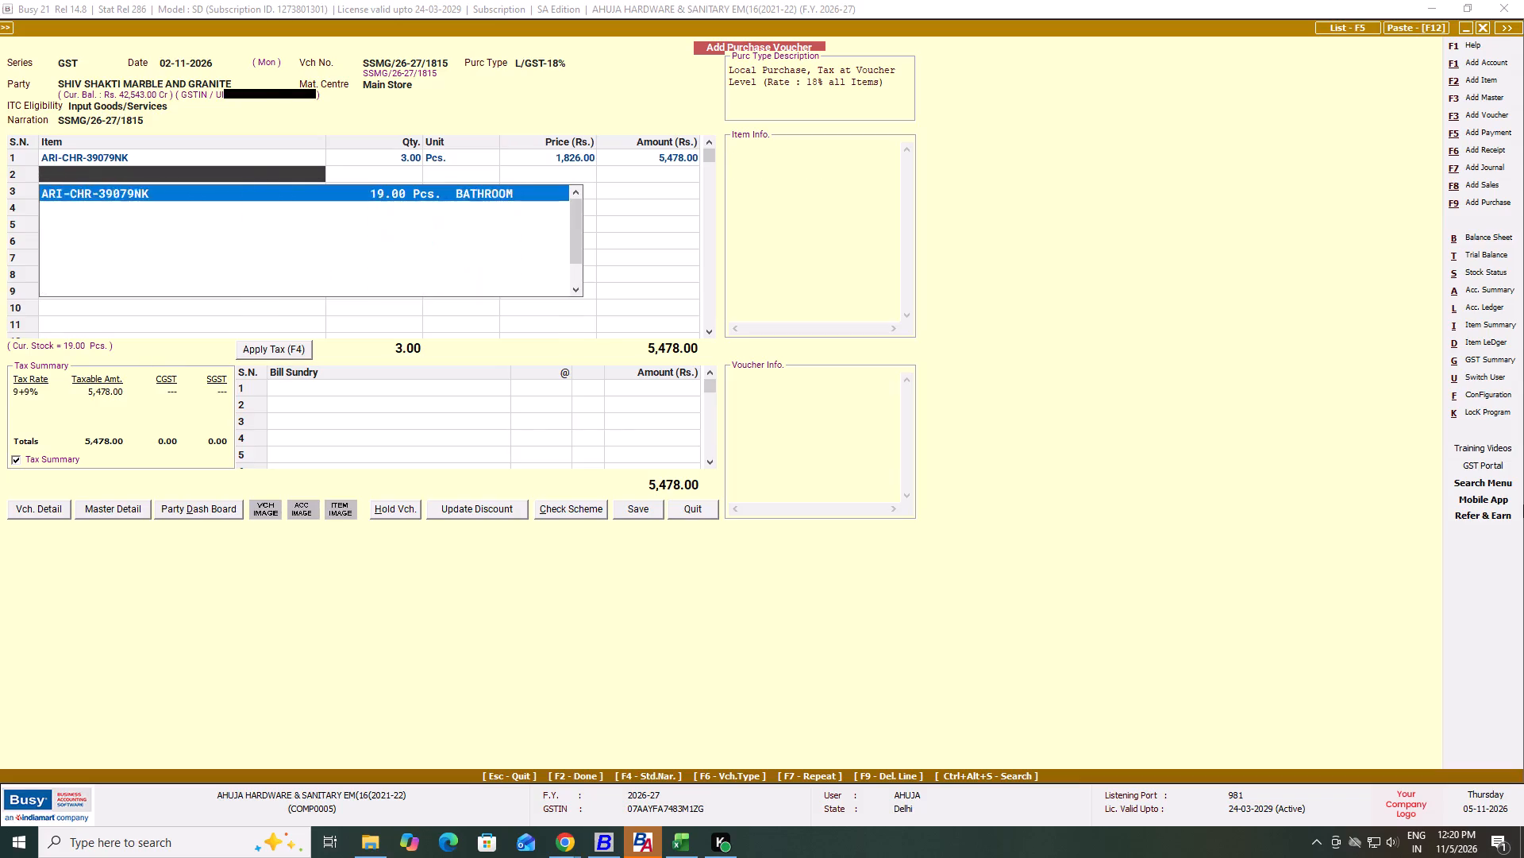
Add item JCP-CHR-2415 on the second line with quantity 3 Pcs. at a price of 1,087.30.
{"action": "type", "text": "JCP"}
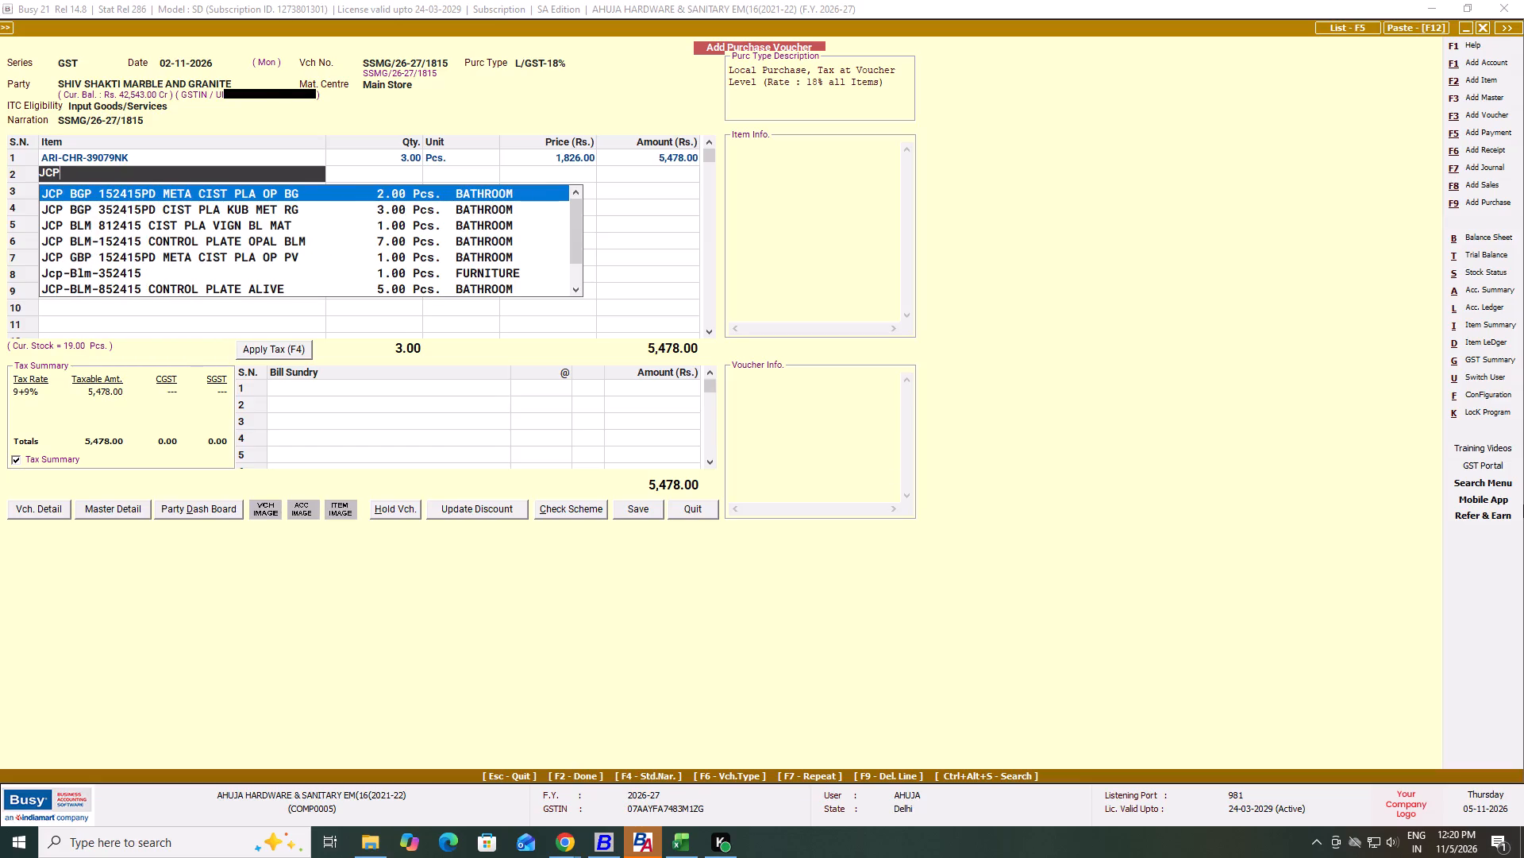
{"action": "key", "text": "space"}
{"action": "type", "text": "CHR"}
{"action": "key", "text": "space"}
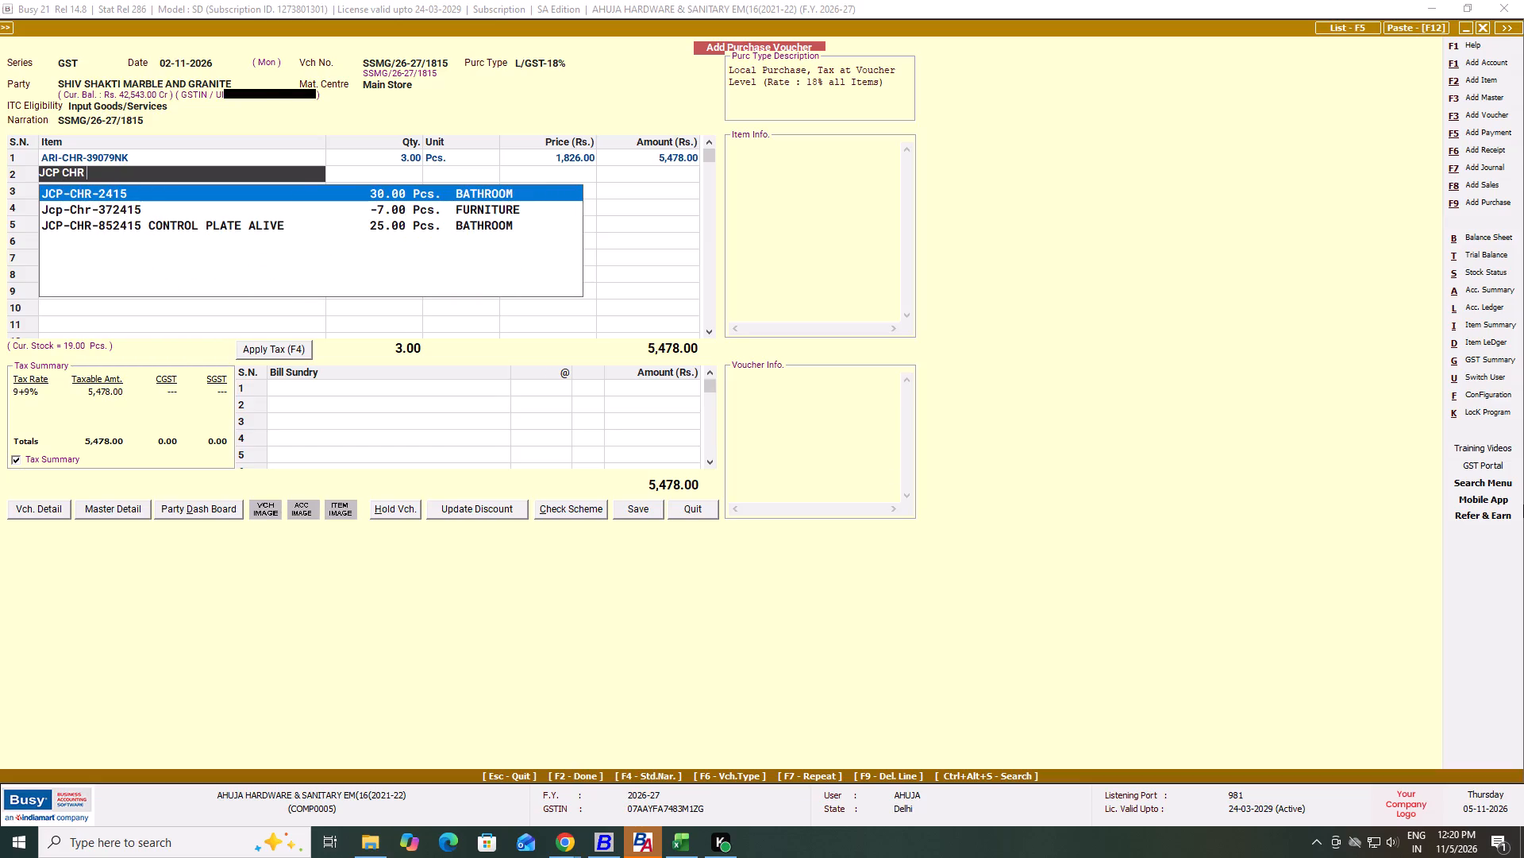
{"action": "key", "text": "Return"}
{"action": "type", "text": "33"}
{"action": "key", "text": "Return"}
{"action": "key", "text": "Return"}
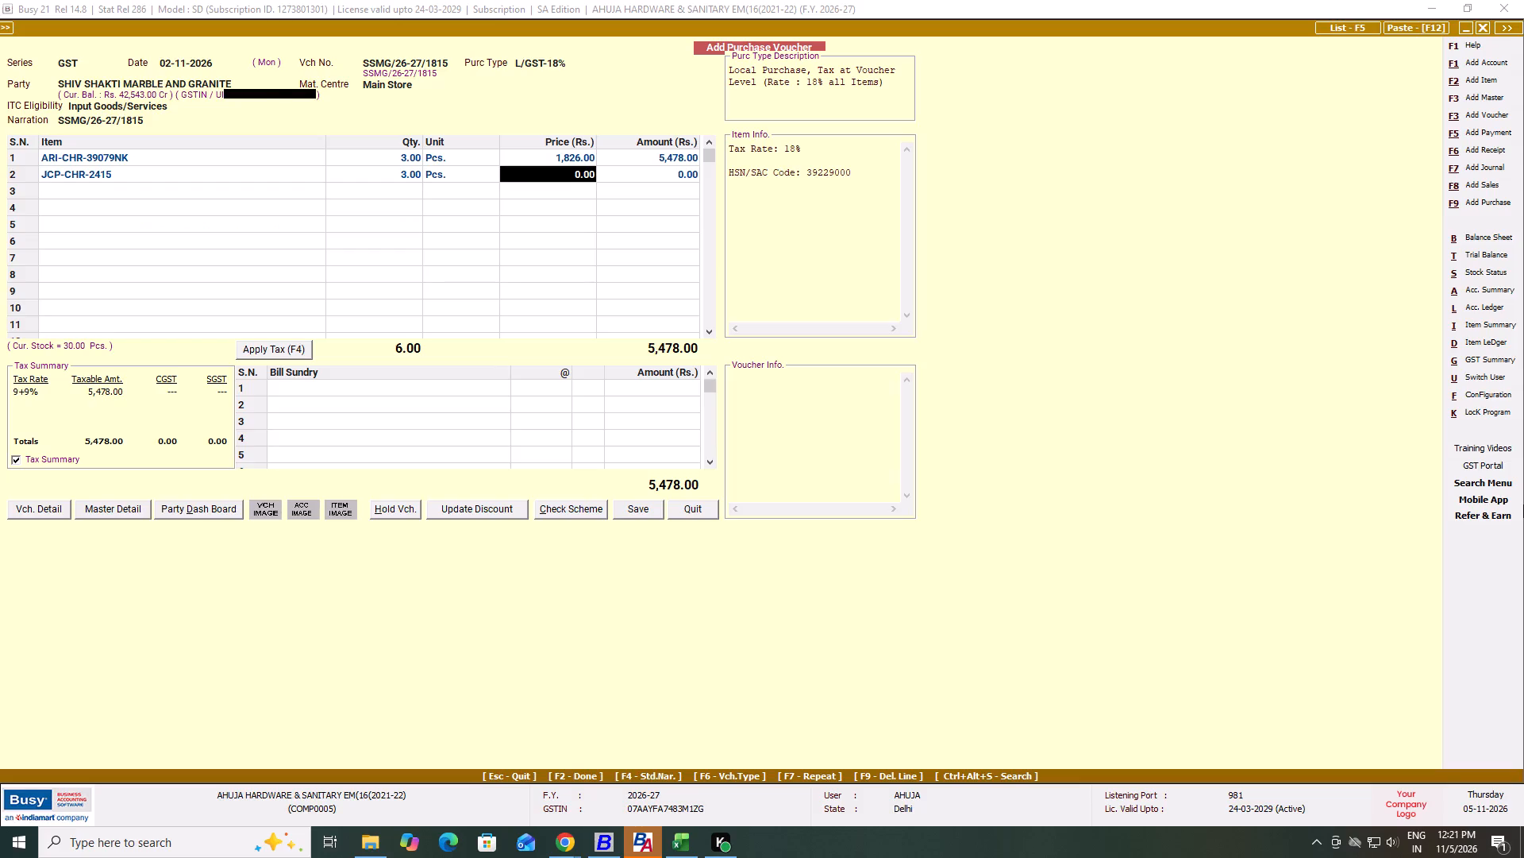
{"action": "type", "text": "11087.3"}
{"action": "key", "text": "Return"}
{"action": "key", "text": "Return"}
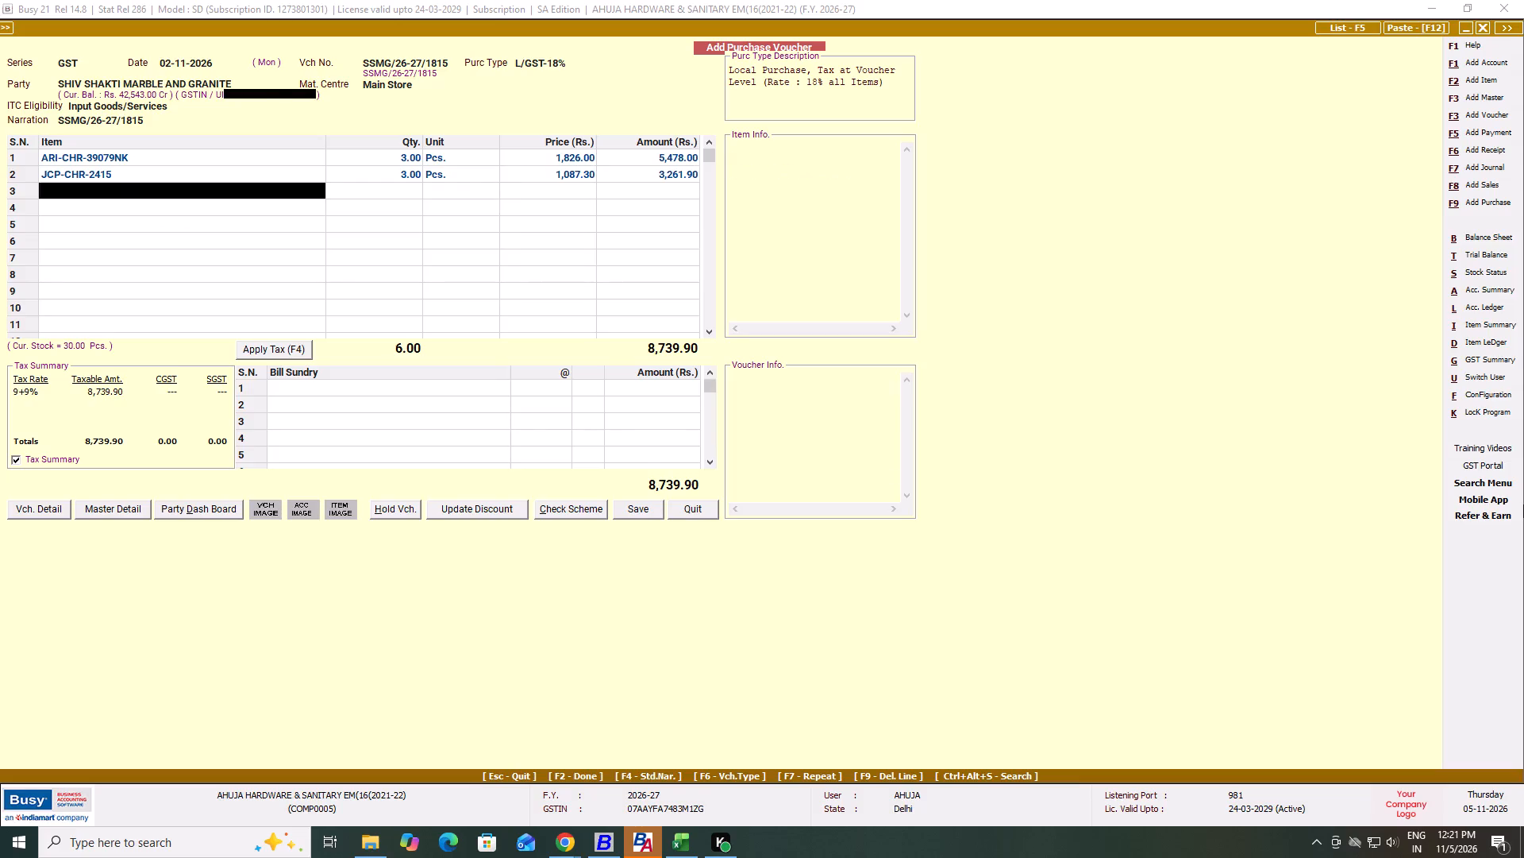
Add the Discount bill sundry at 15.254% to the purchase voucher.
{"action": "key", "text": "Tab"}
{"action": "type", "text": "DISCOUNT"}
{"action": "key", "text": "Return"}
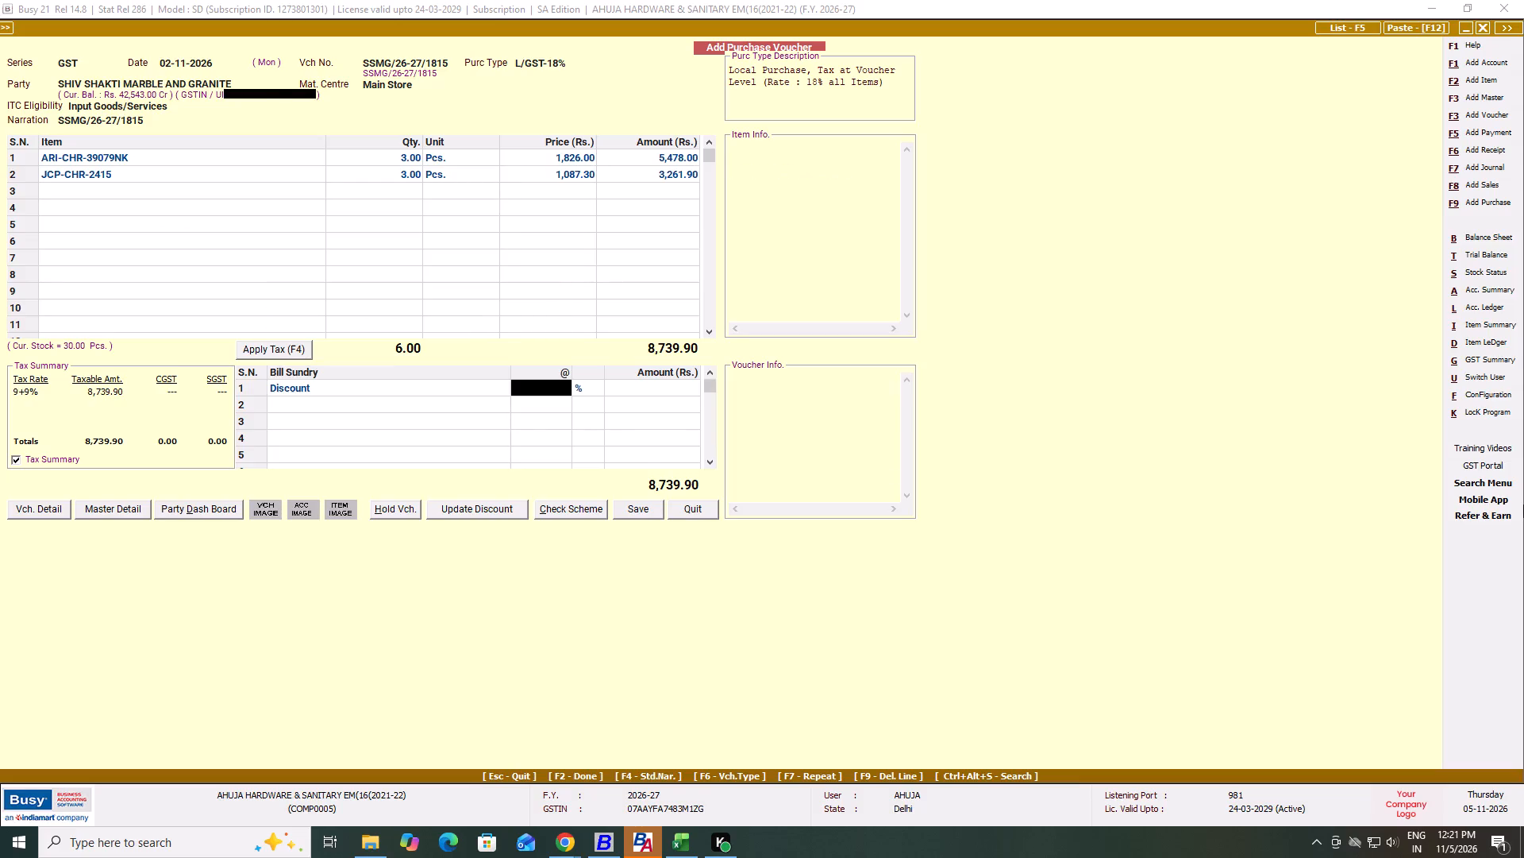
{"action": "type", "text": "115.254"}
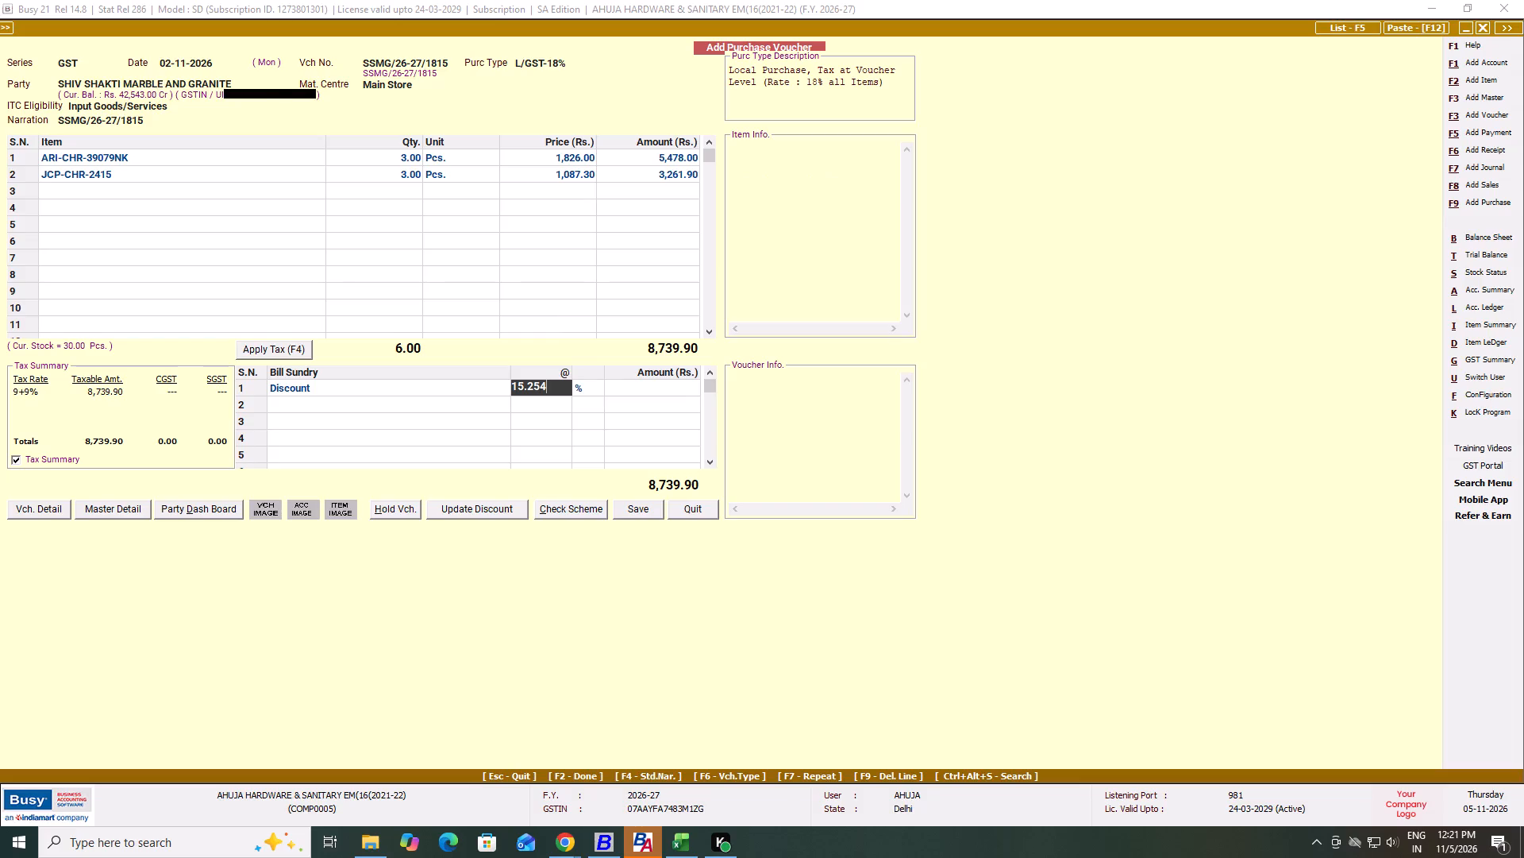
{"action": "key", "text": "Return"}
{"action": "key", "text": "Return"}
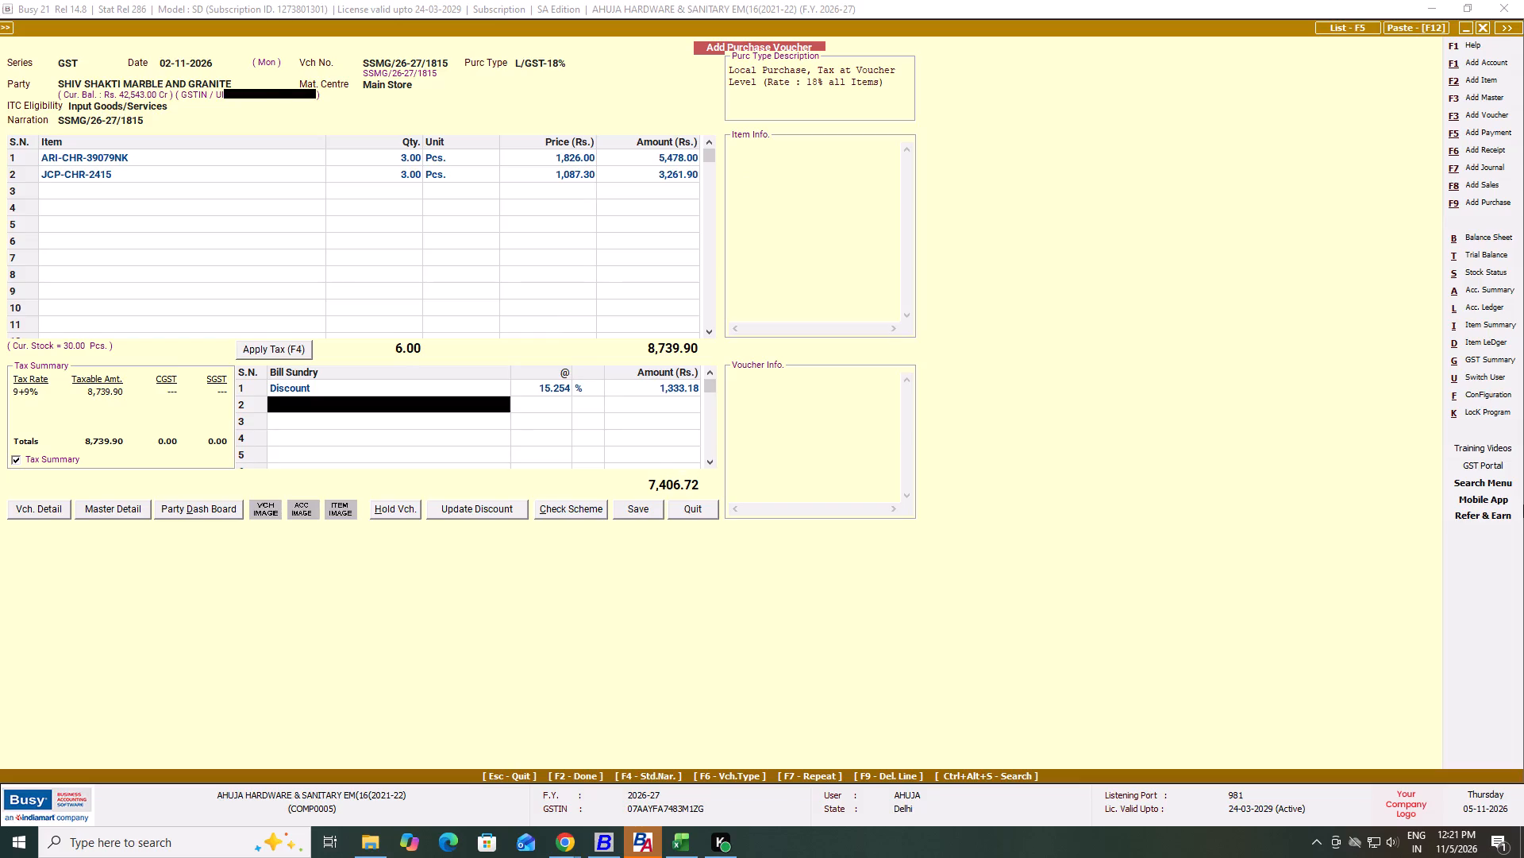
Add CGST and SGST at 9% each and a Rounded Off (+) amount of 0.08 as bill sundries.
{"action": "type", "text": "CGSGT"}
{"action": "key", "text": "Return"}
{"action": "type", "text": "ROUND OFF"}
{"action": "key", "text": "Down"}
{"action": "key", "text": "Return"}
{"action": "type", "text": "..08"}
{"action": "key", "text": "Return"}
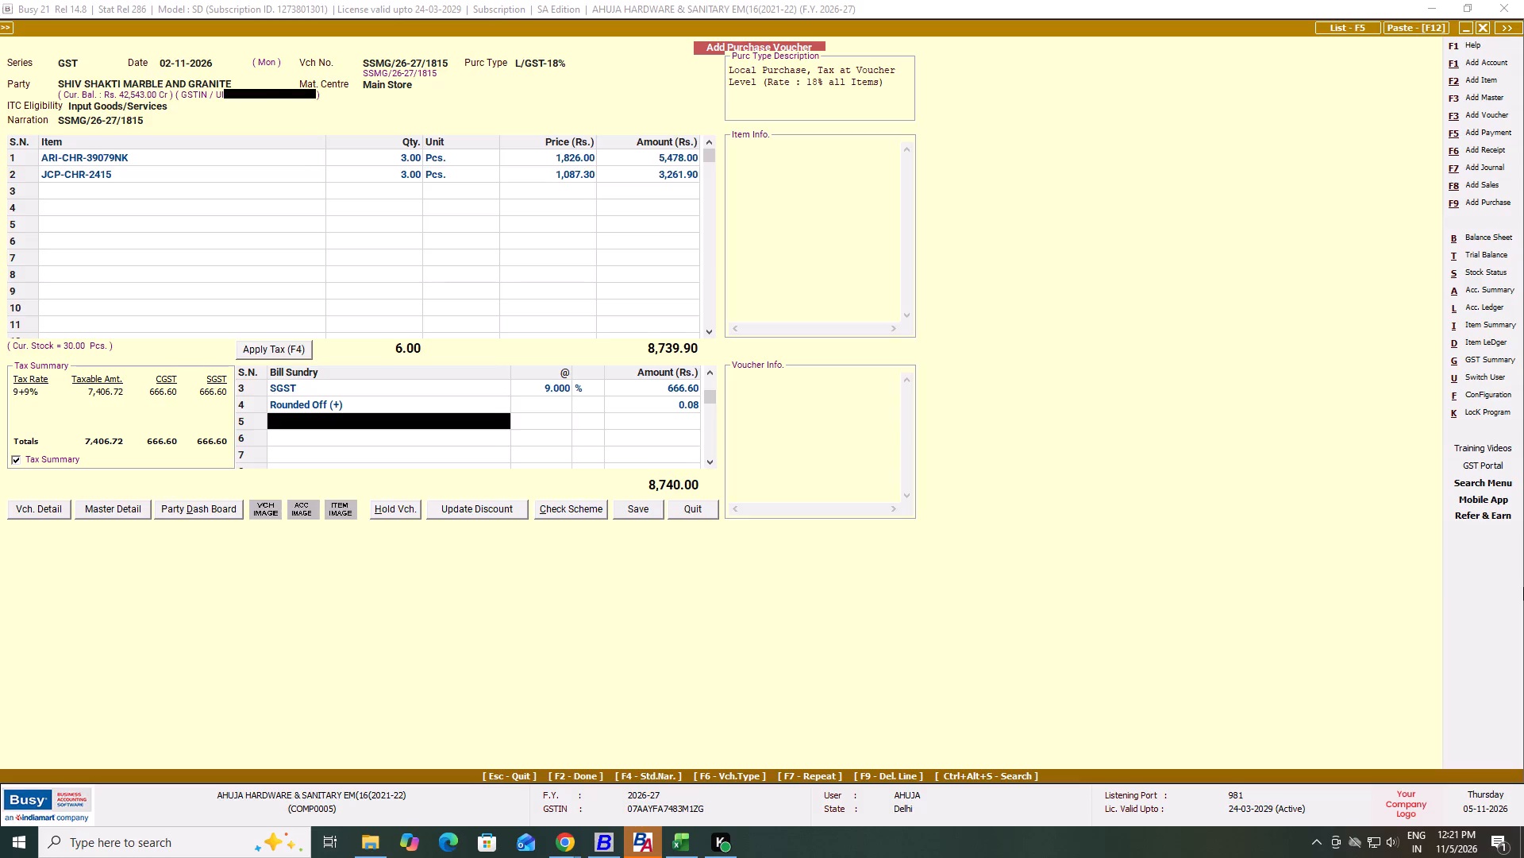
Save the voucher with purchase bill SSMG/26-27/1815 dated 02-11-2026 and a new bill reference for 8,740.00.
{"action": "key", "text": "F2"}
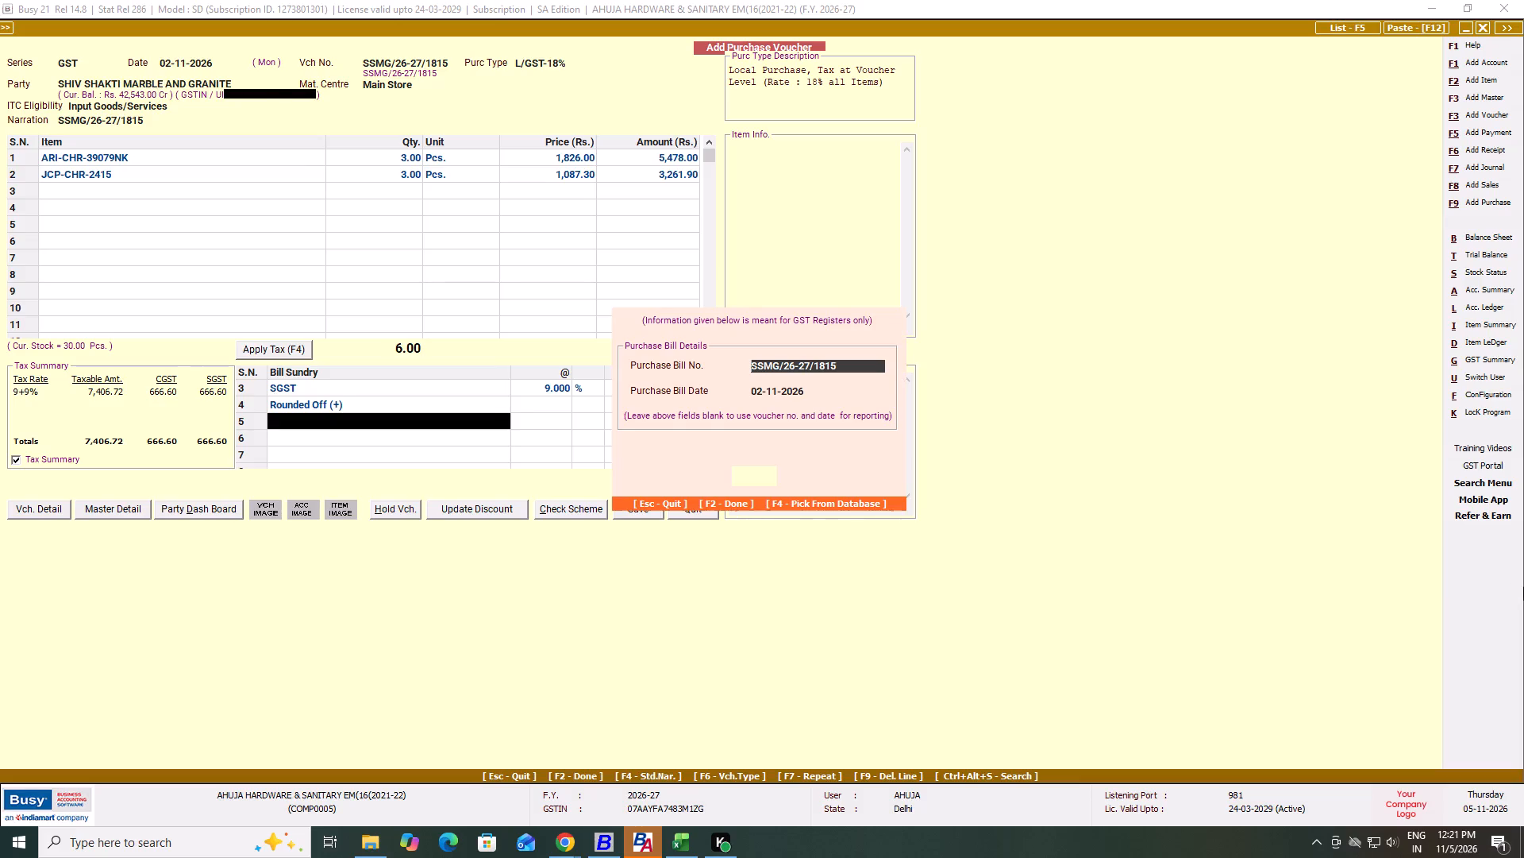
{"action": "key", "text": "F2"}
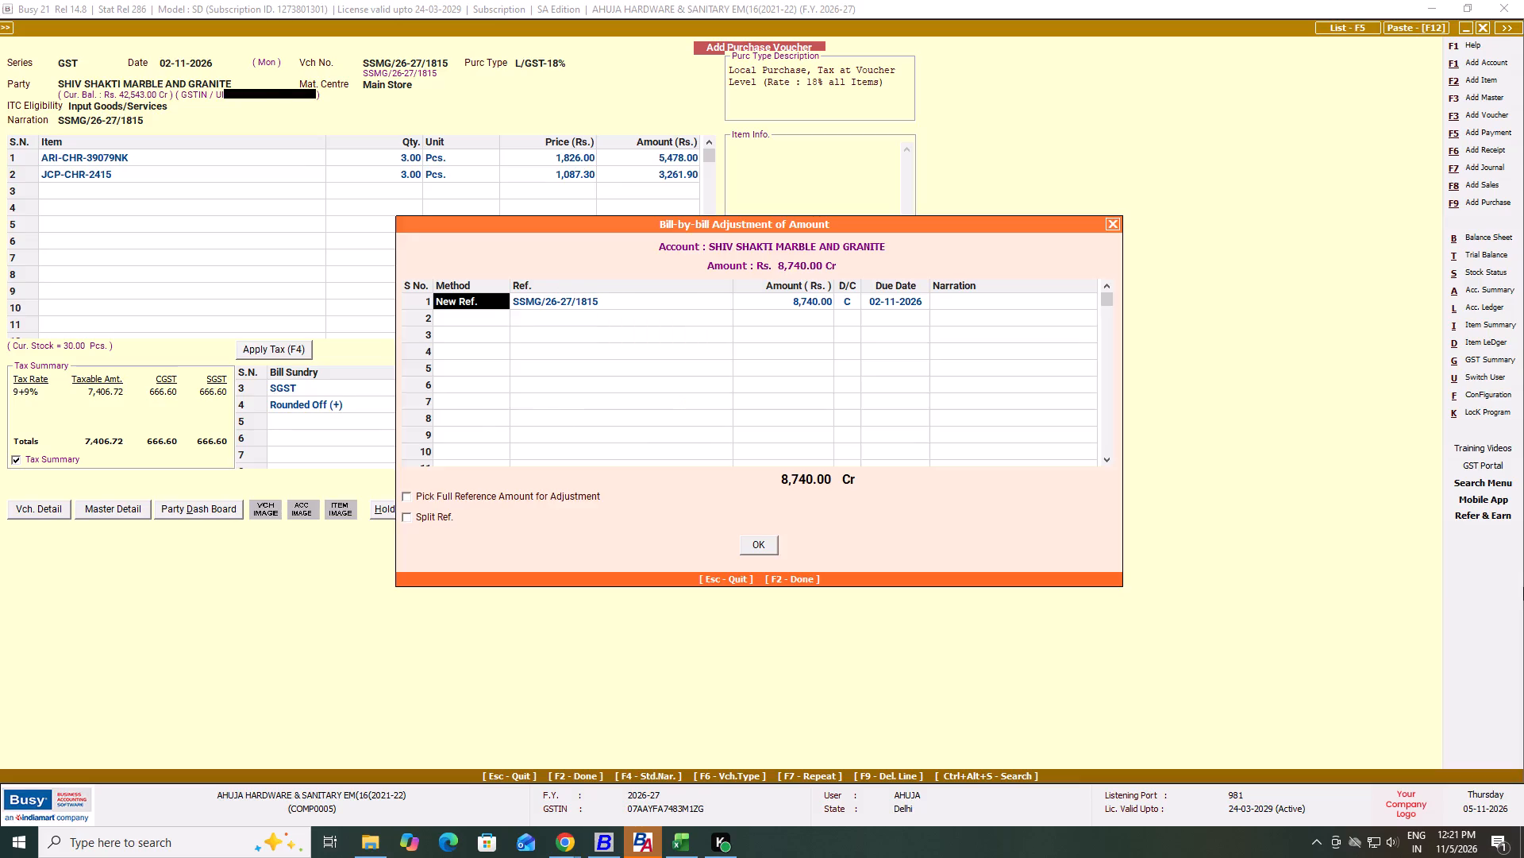
{"action": "key", "text": "F2"}
{"action": "key", "text": "F2"}
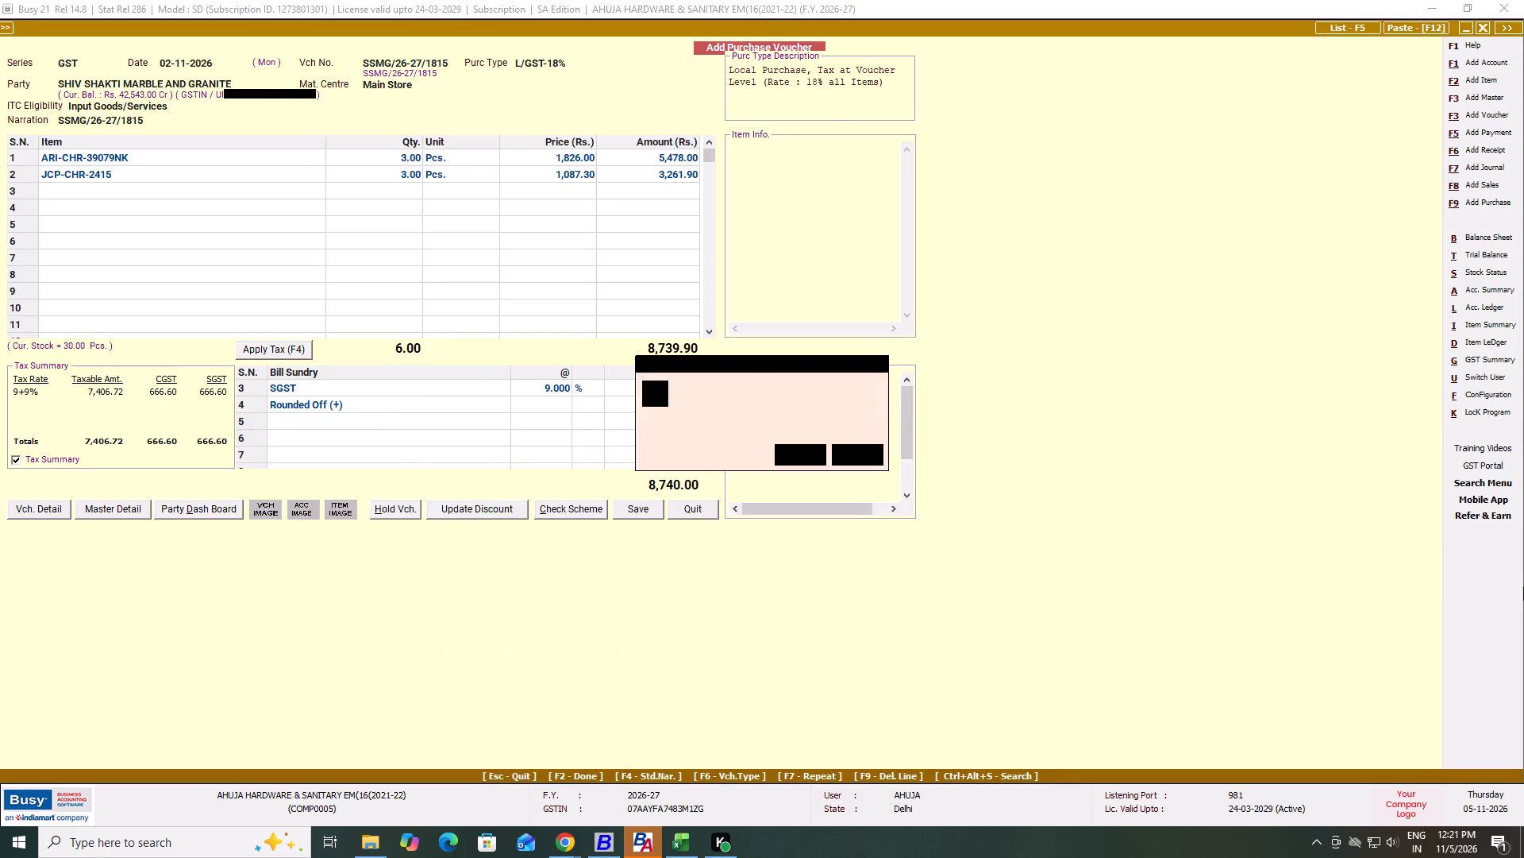
{"action": "key", "text": "F2"}
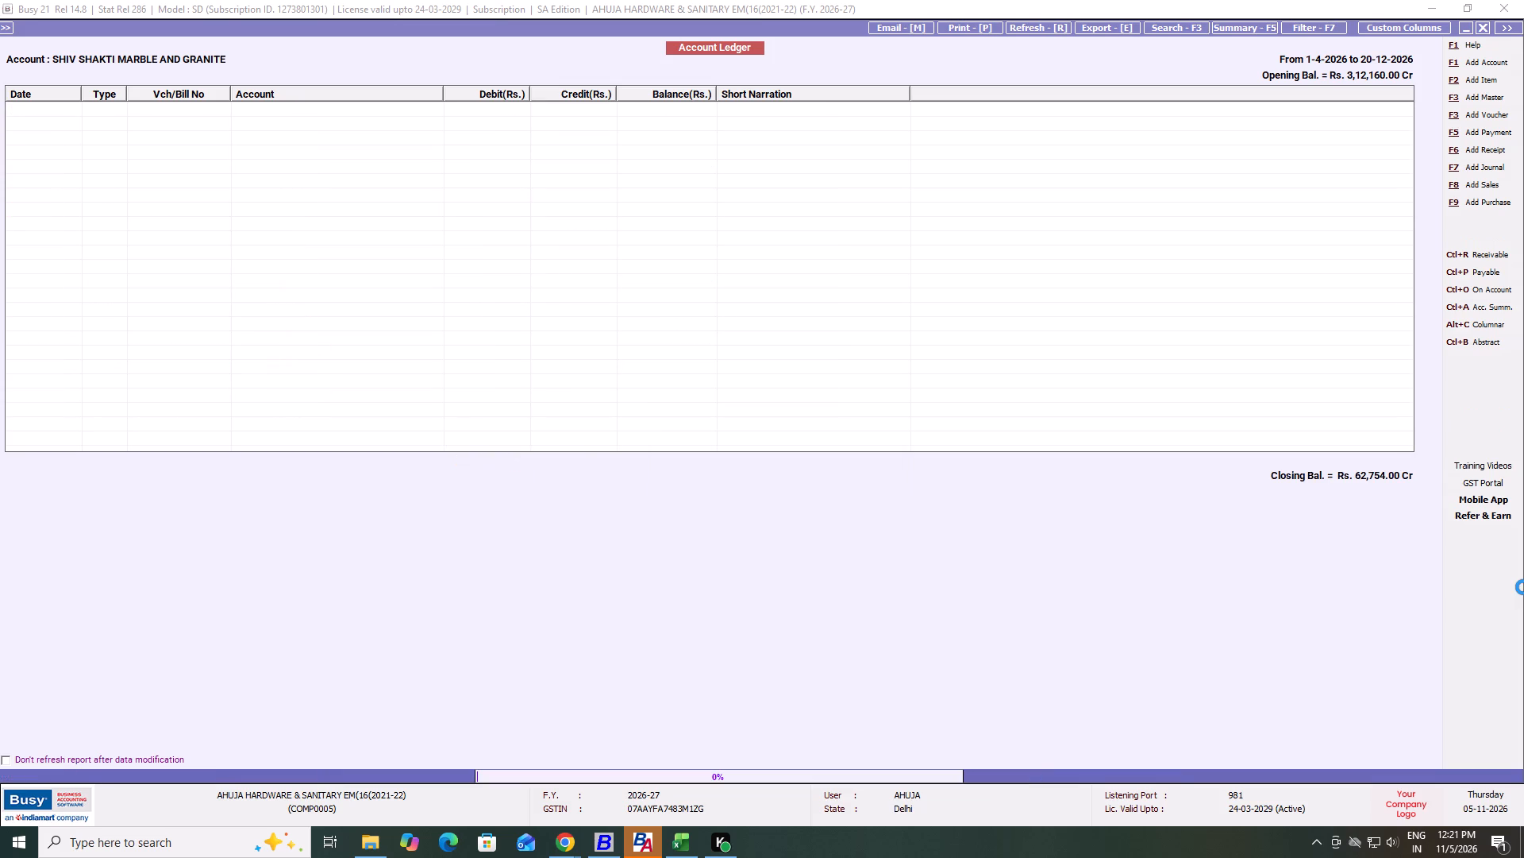
Check the latest entries of the Shiv Shakti Marble and Granite ledger for bill SSMG/26-27/1815 and close the ledger.
{"action": "key", "text": "Escape"}
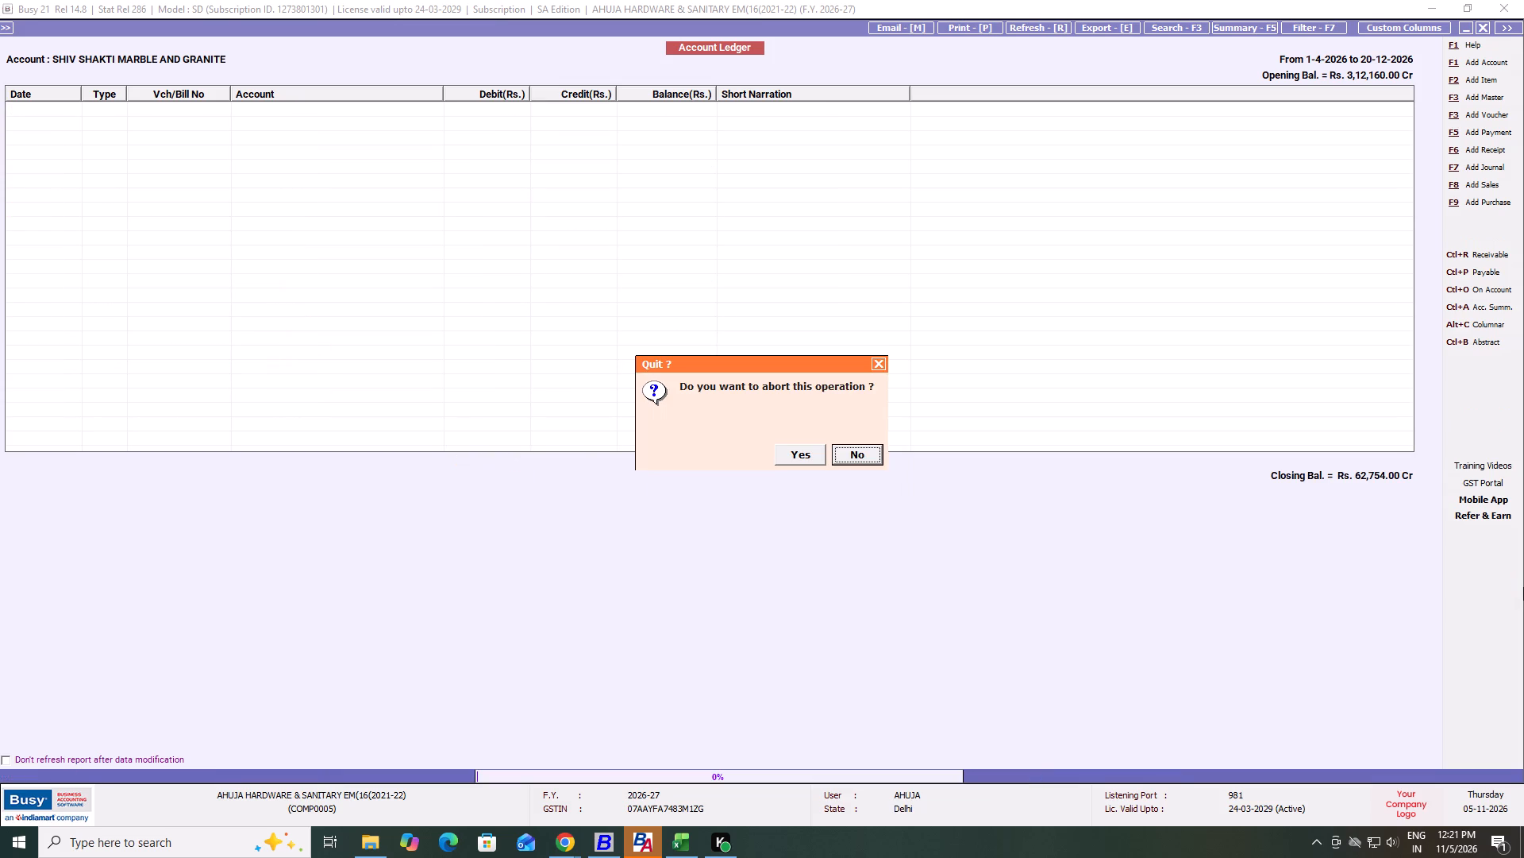
{"action": "key", "text": "Return"}
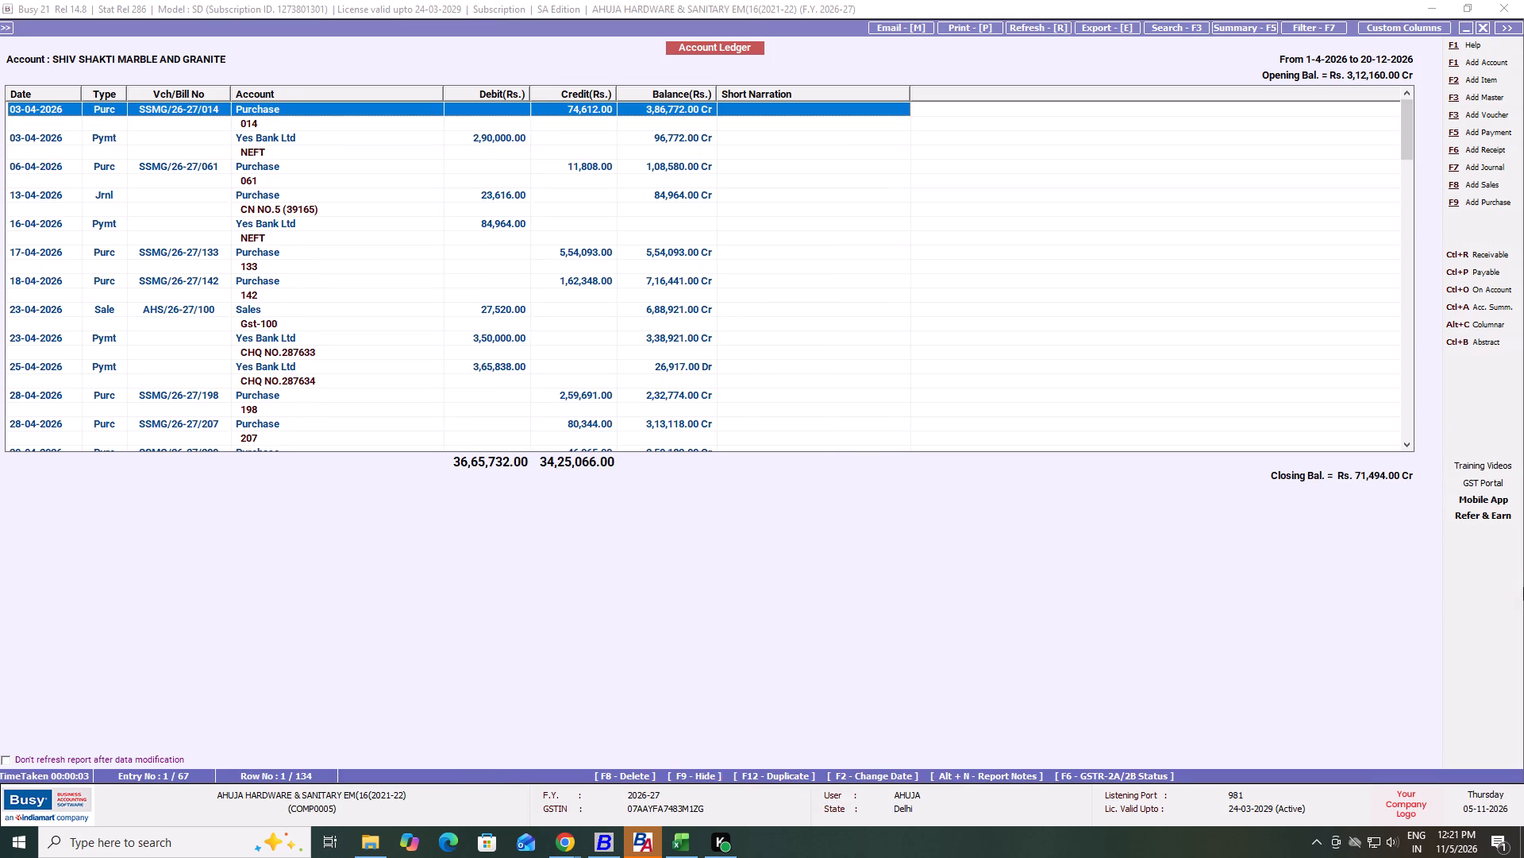
{"action": "key", "text": "End"}
{"action": "key", "text": "Up"}
{"action": "key", "text": "Up"}
{"action": "key", "text": "Up"}
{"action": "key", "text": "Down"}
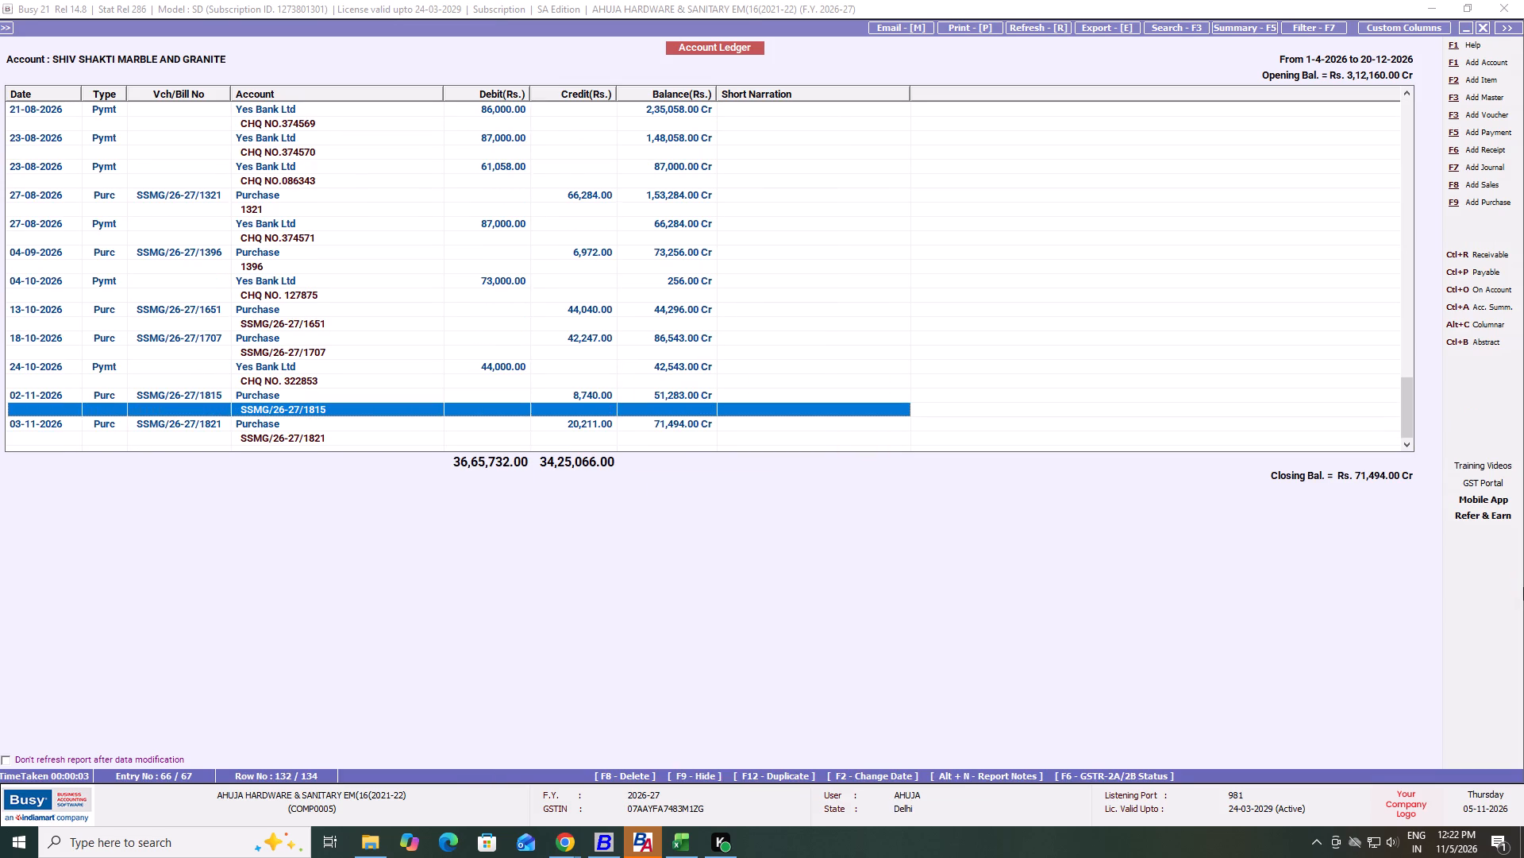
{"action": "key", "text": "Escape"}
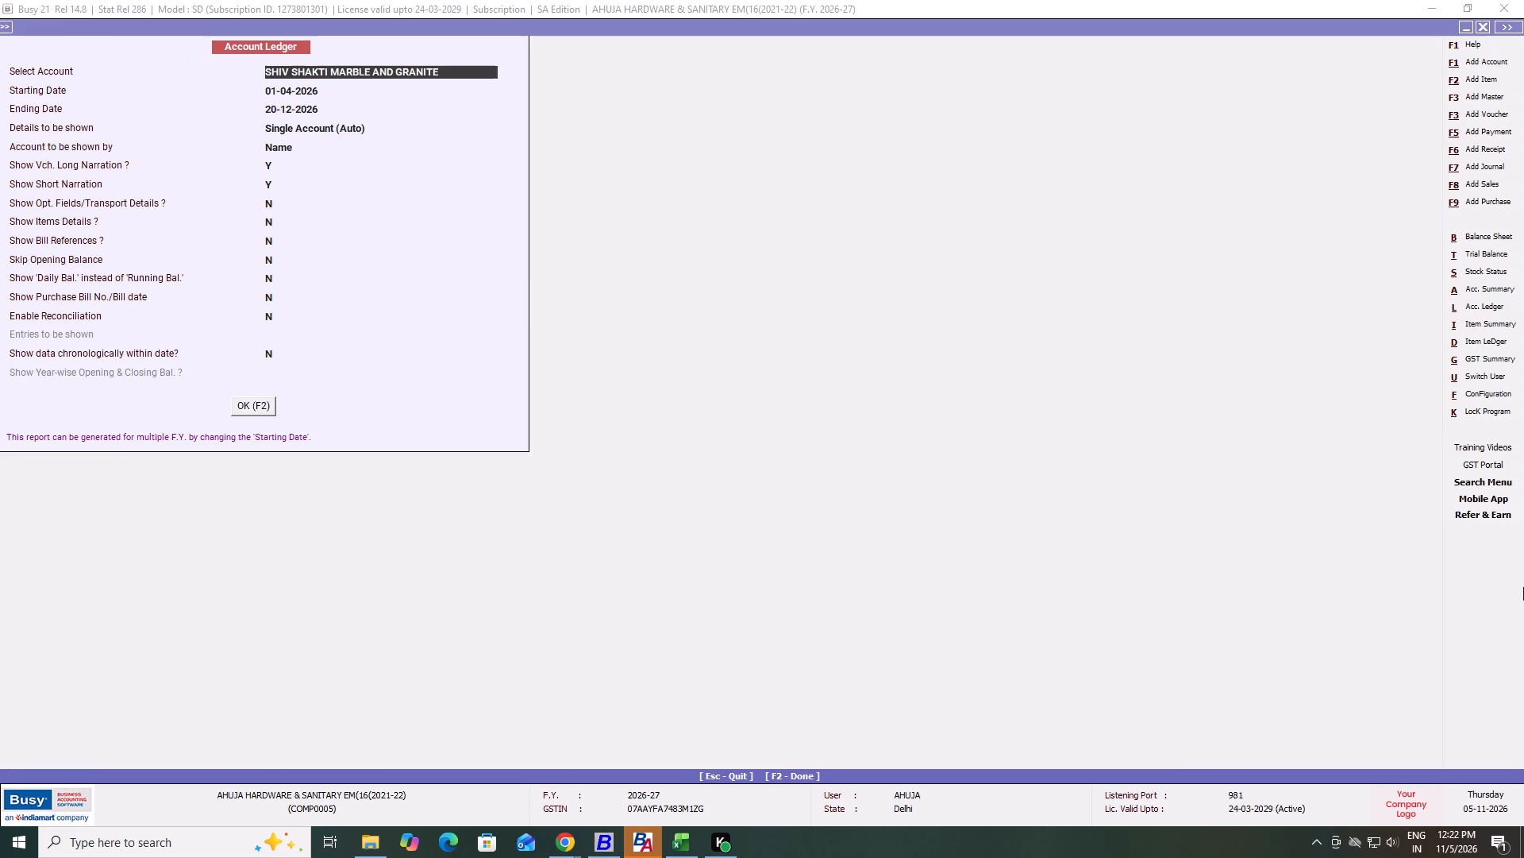
Open the account ledger of All Home Bharat Platform Pvt Ltd and go to its latest entries.
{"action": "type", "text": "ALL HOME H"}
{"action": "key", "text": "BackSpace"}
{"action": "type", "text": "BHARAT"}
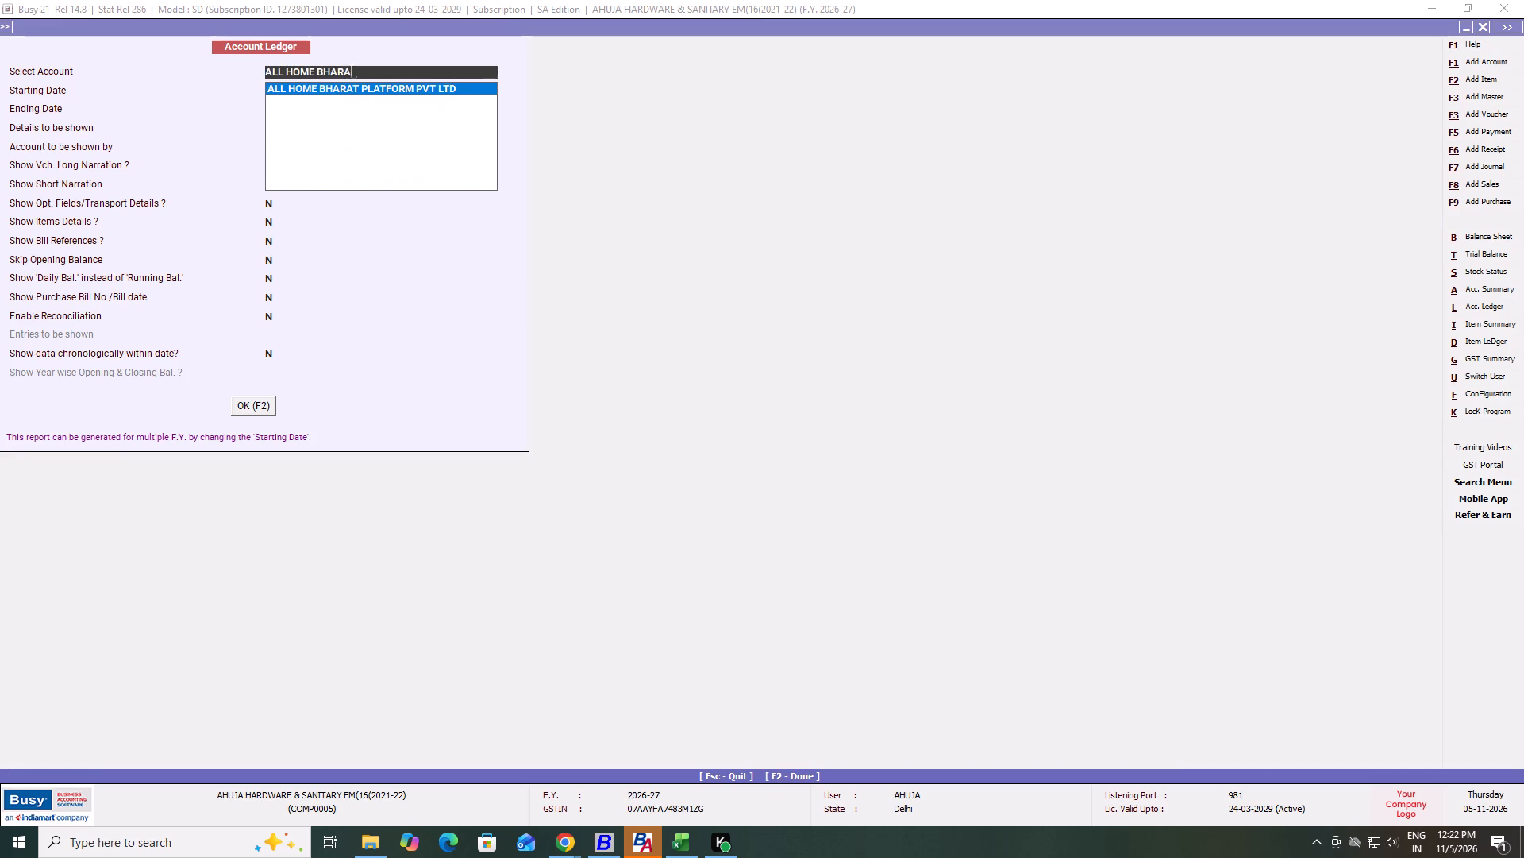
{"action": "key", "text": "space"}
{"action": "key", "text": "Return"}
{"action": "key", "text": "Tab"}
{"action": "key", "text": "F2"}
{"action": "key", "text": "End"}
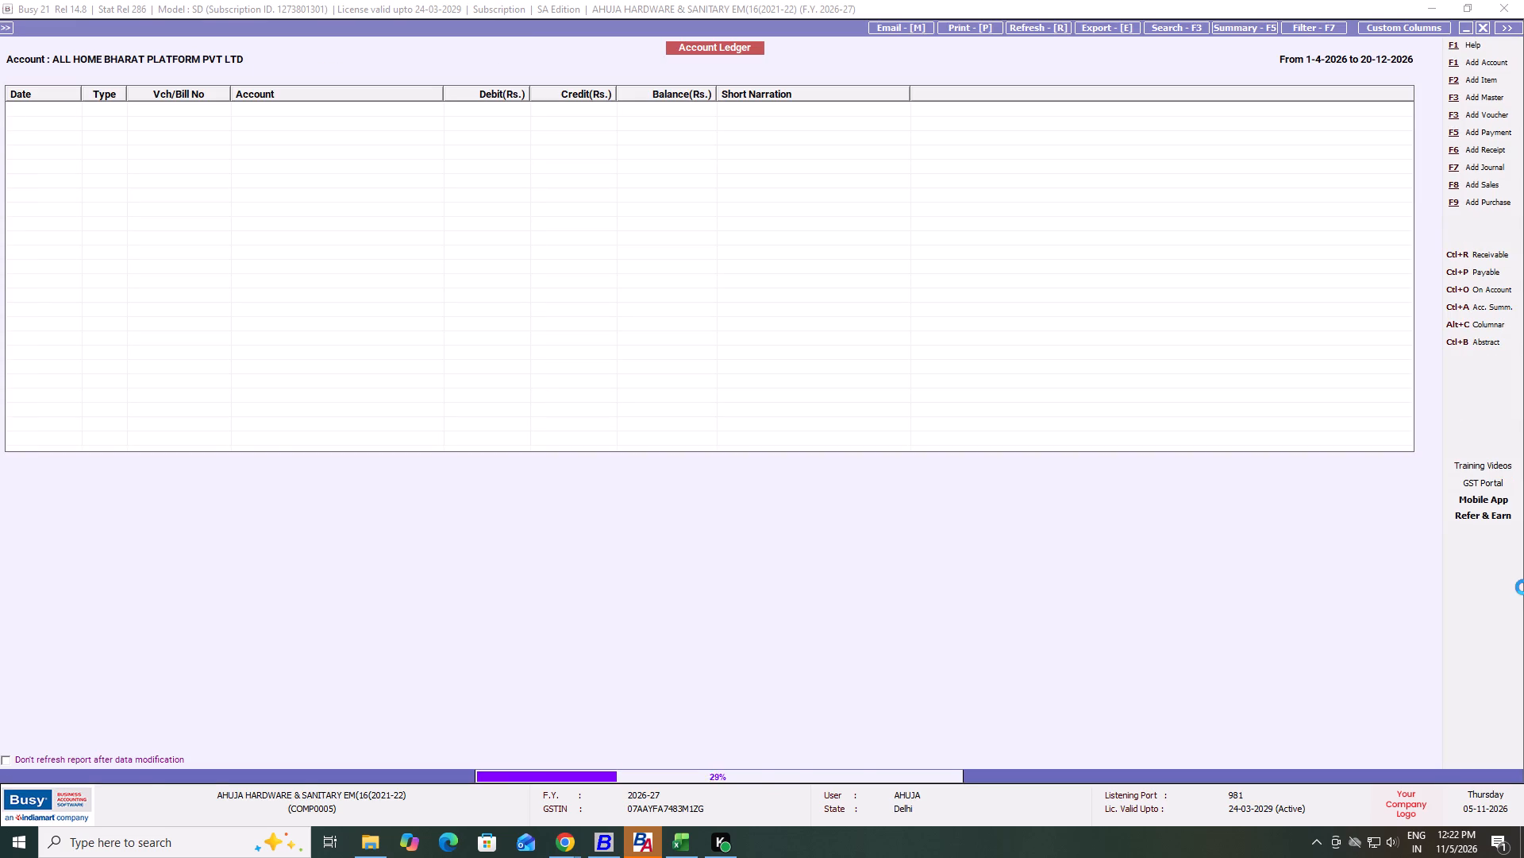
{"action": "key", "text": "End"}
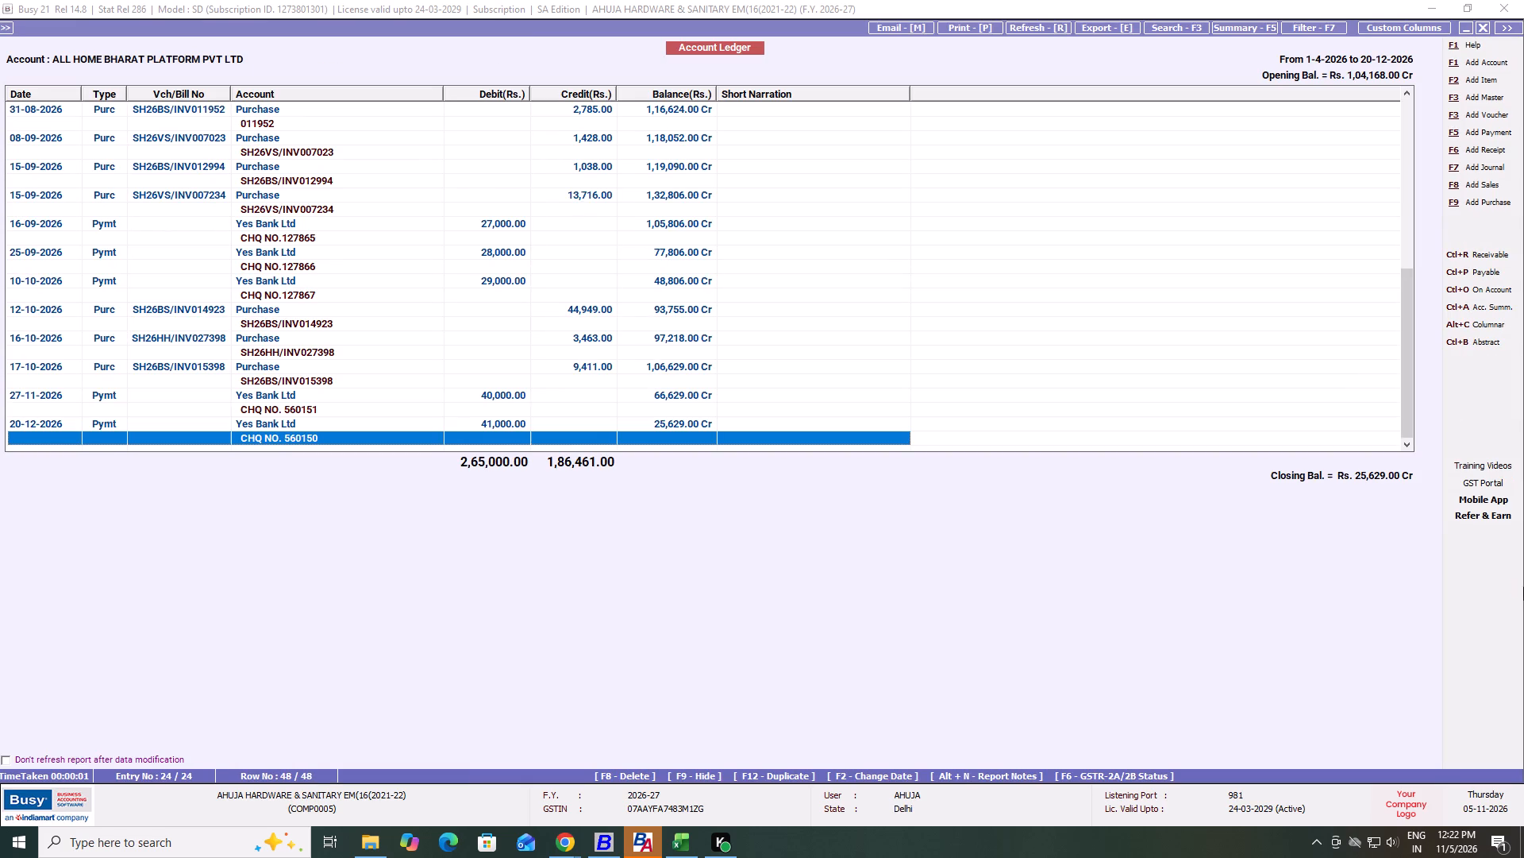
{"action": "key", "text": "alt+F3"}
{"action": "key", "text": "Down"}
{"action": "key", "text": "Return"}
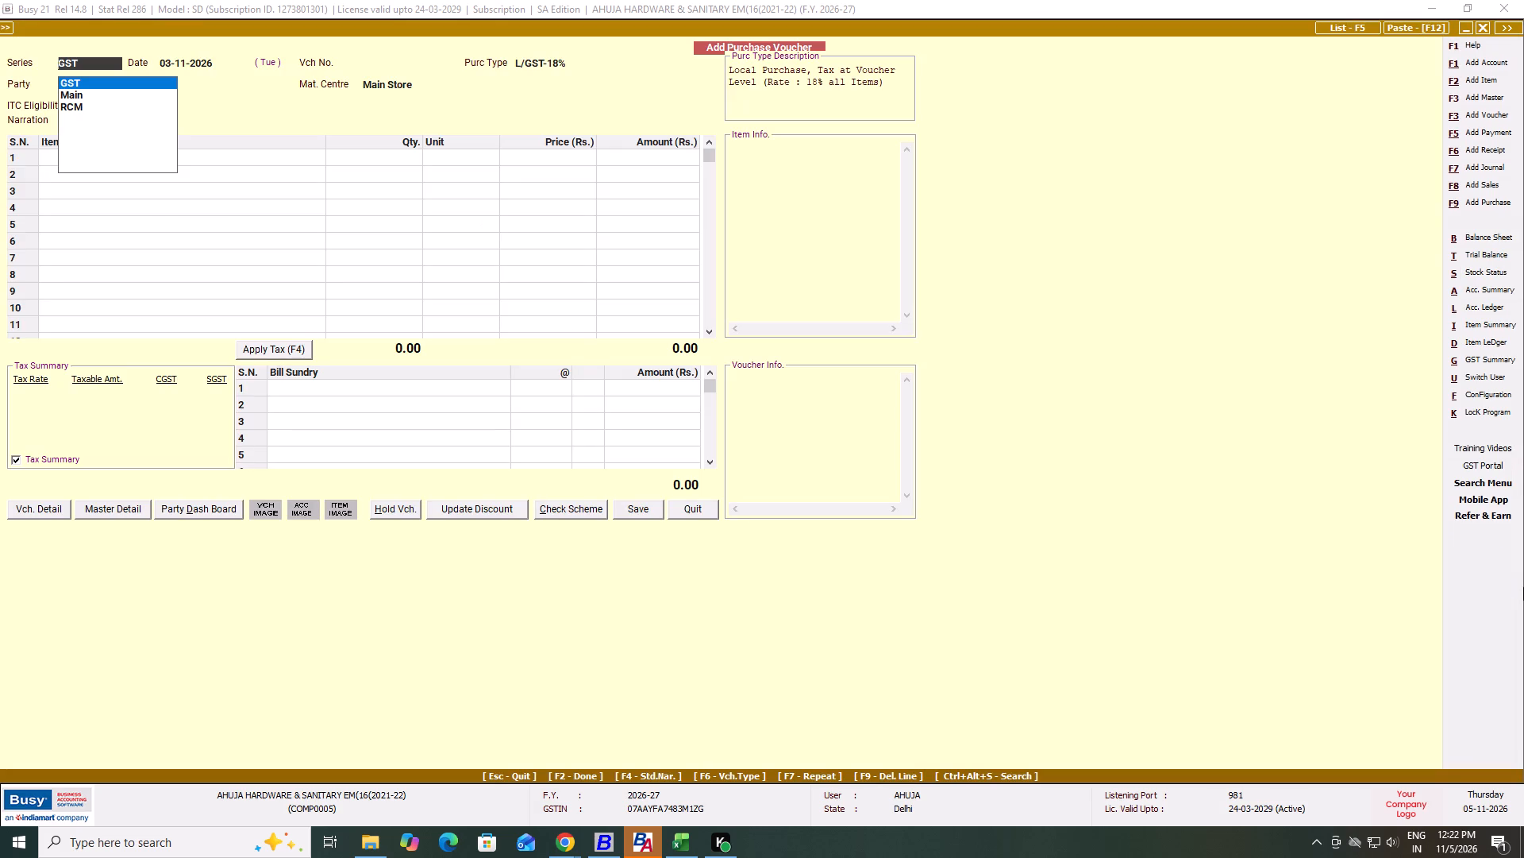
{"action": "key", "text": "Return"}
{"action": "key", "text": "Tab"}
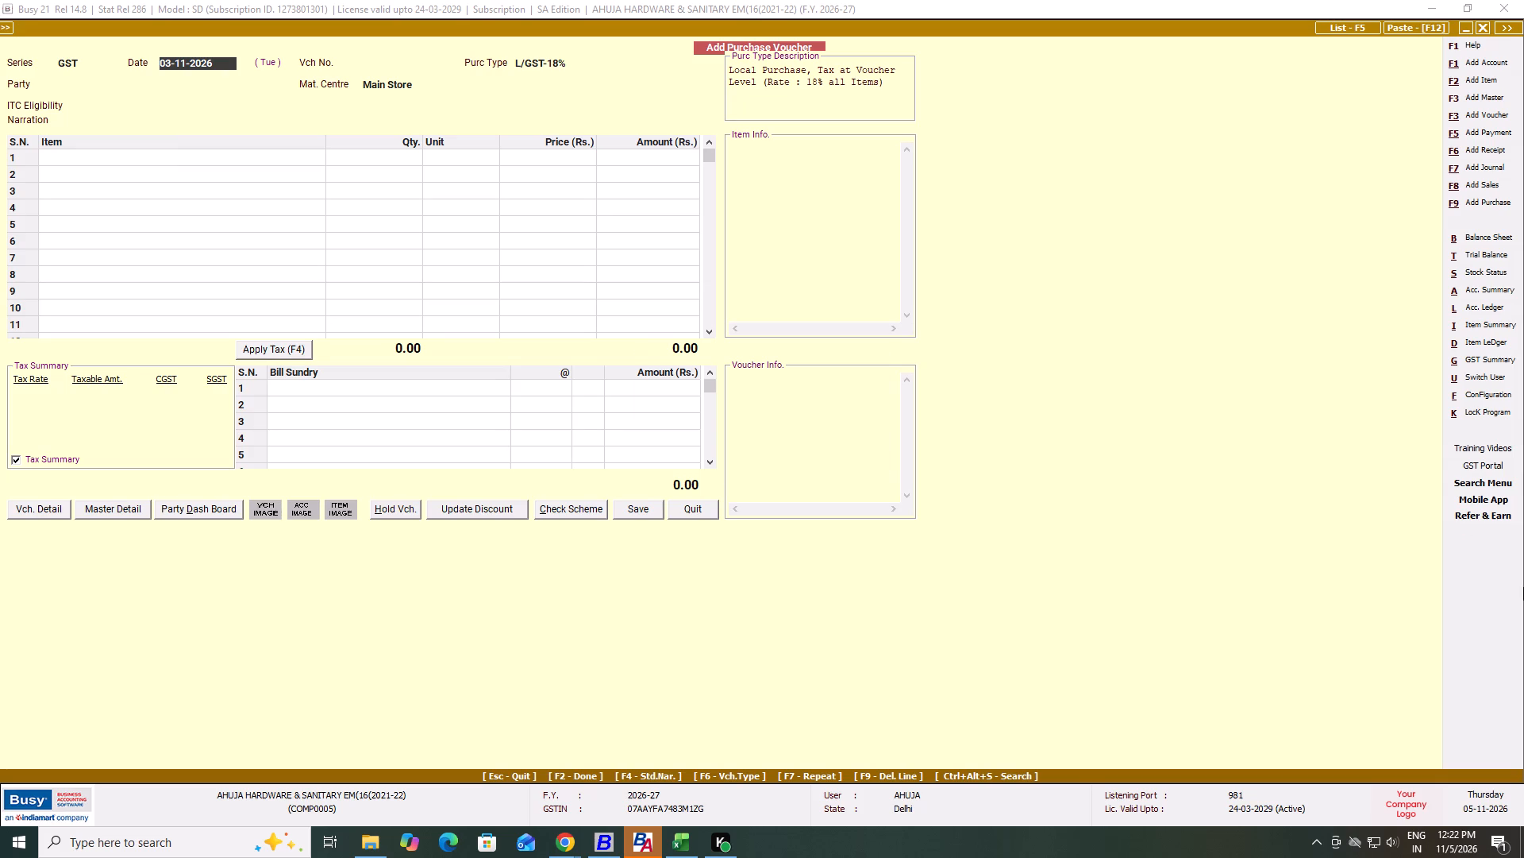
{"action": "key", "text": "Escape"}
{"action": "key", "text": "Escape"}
Review the last ledger entries back to the 17-10-2026 purchase SH26BS/INV015398.
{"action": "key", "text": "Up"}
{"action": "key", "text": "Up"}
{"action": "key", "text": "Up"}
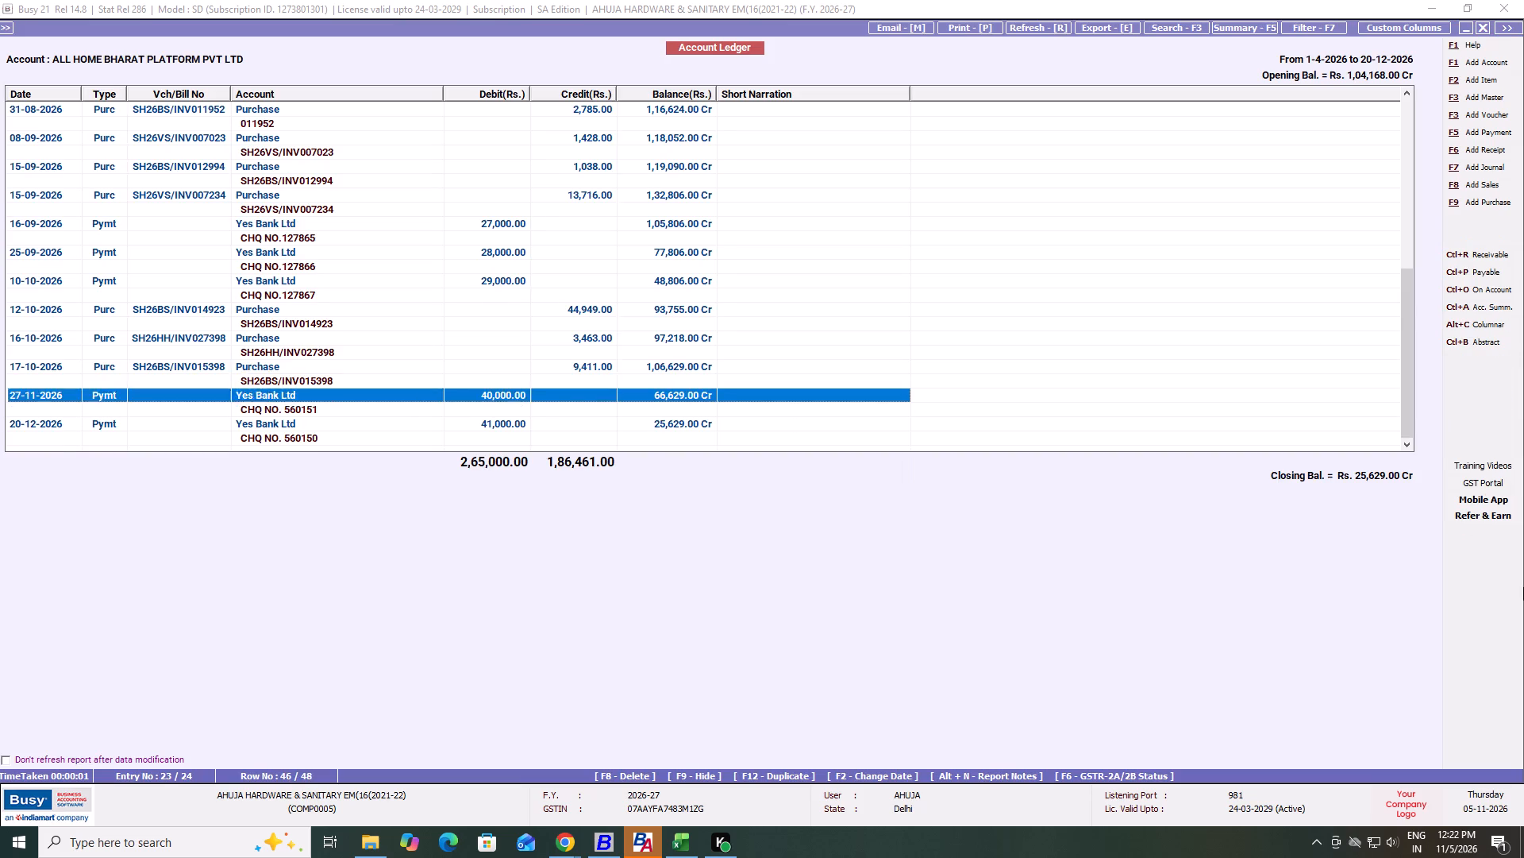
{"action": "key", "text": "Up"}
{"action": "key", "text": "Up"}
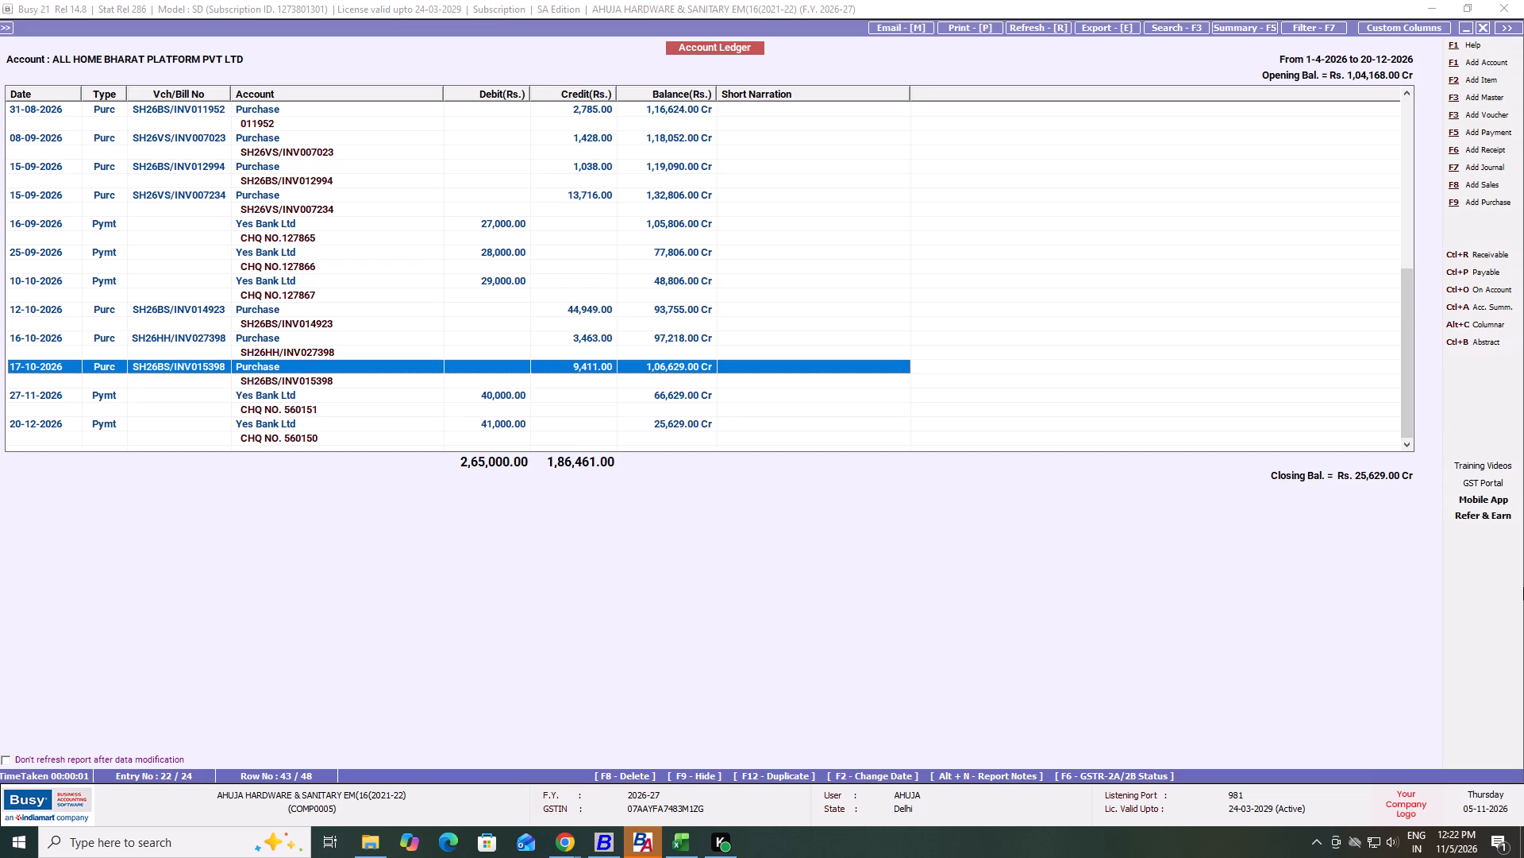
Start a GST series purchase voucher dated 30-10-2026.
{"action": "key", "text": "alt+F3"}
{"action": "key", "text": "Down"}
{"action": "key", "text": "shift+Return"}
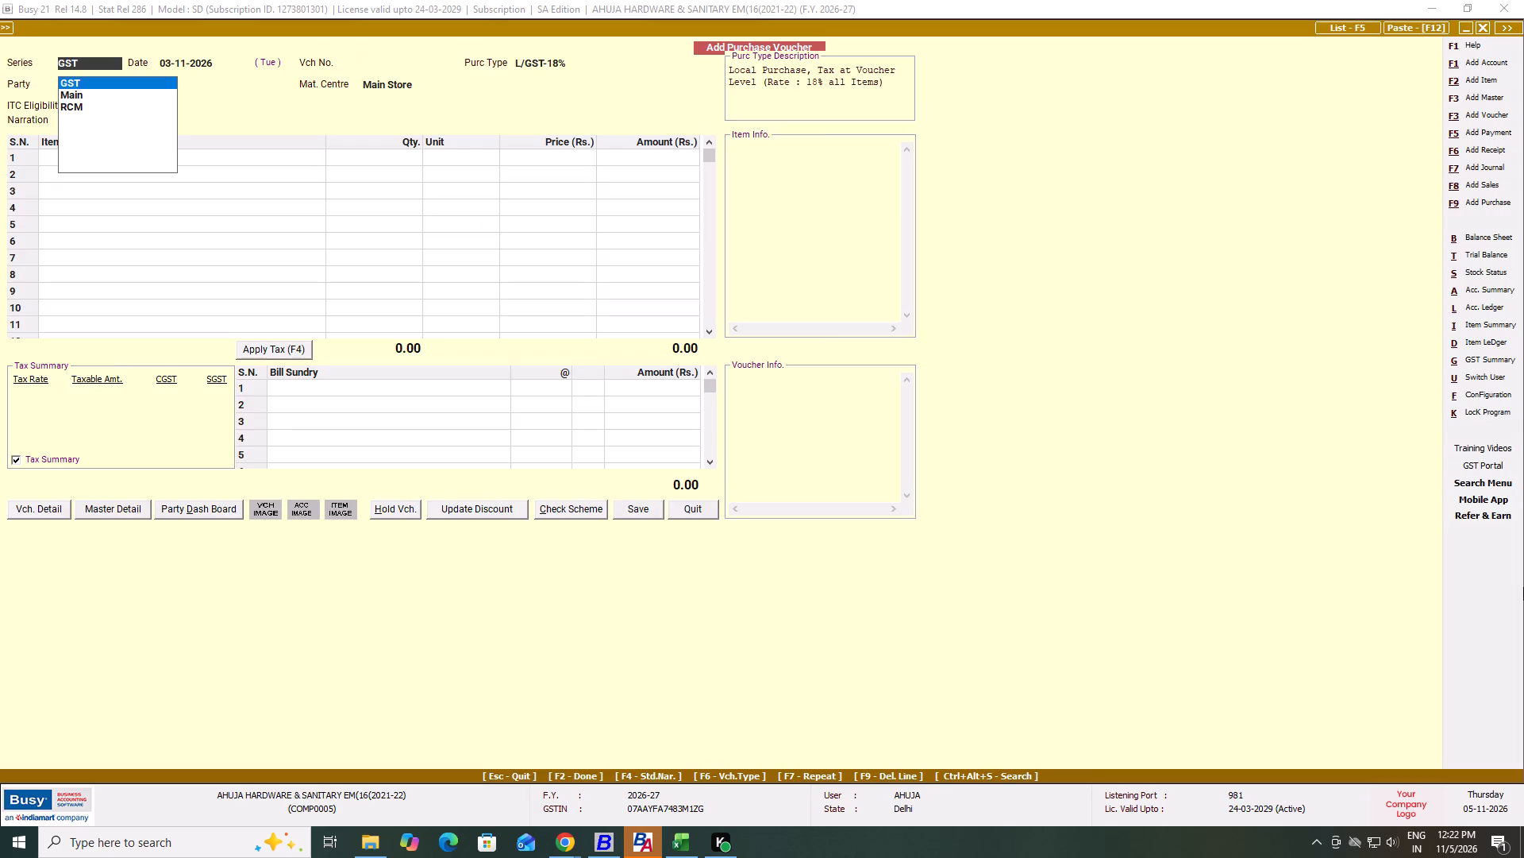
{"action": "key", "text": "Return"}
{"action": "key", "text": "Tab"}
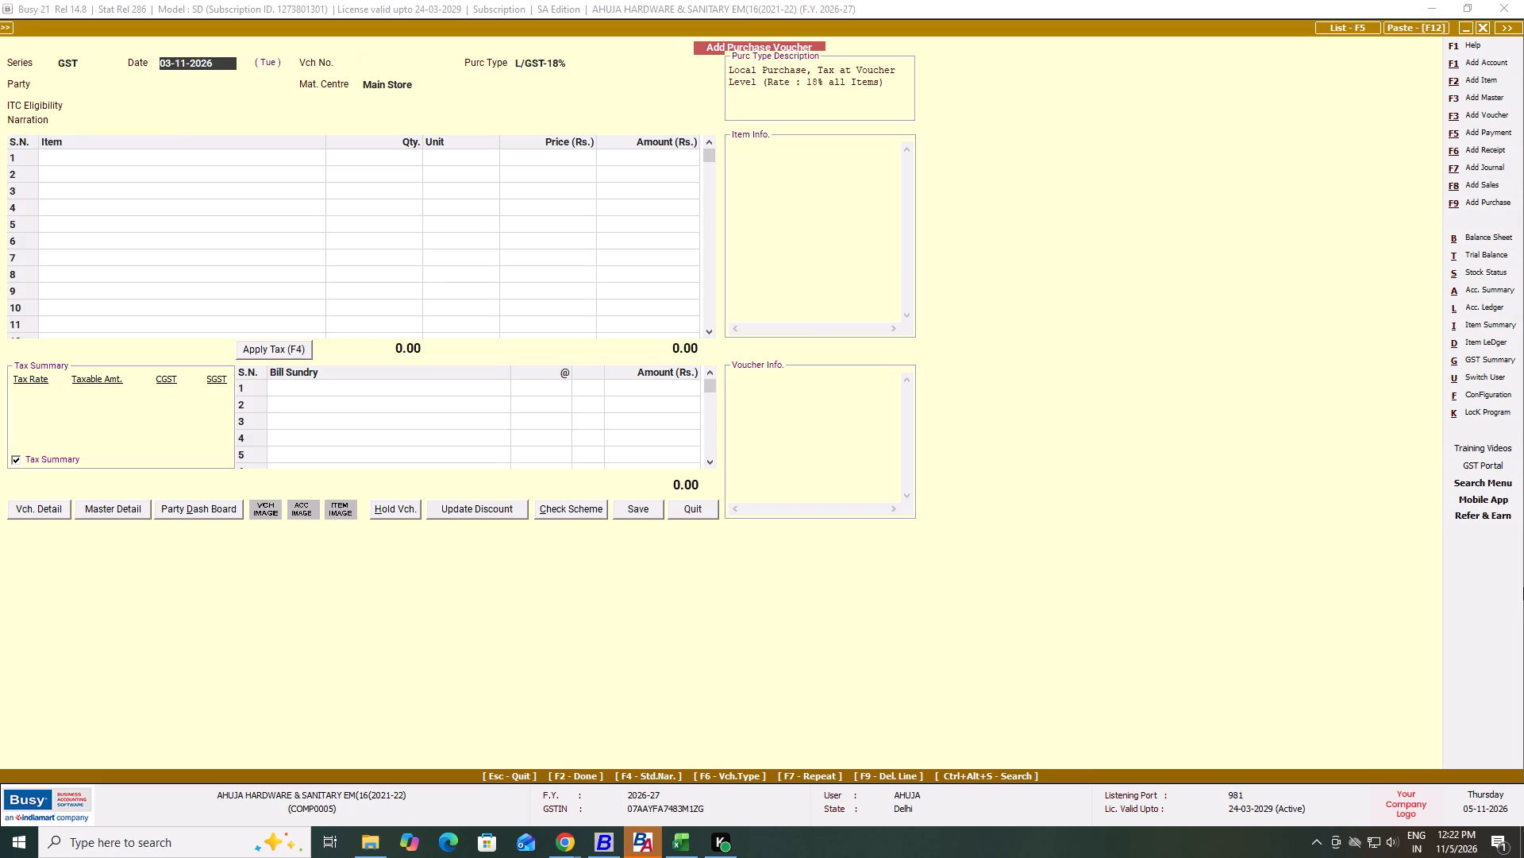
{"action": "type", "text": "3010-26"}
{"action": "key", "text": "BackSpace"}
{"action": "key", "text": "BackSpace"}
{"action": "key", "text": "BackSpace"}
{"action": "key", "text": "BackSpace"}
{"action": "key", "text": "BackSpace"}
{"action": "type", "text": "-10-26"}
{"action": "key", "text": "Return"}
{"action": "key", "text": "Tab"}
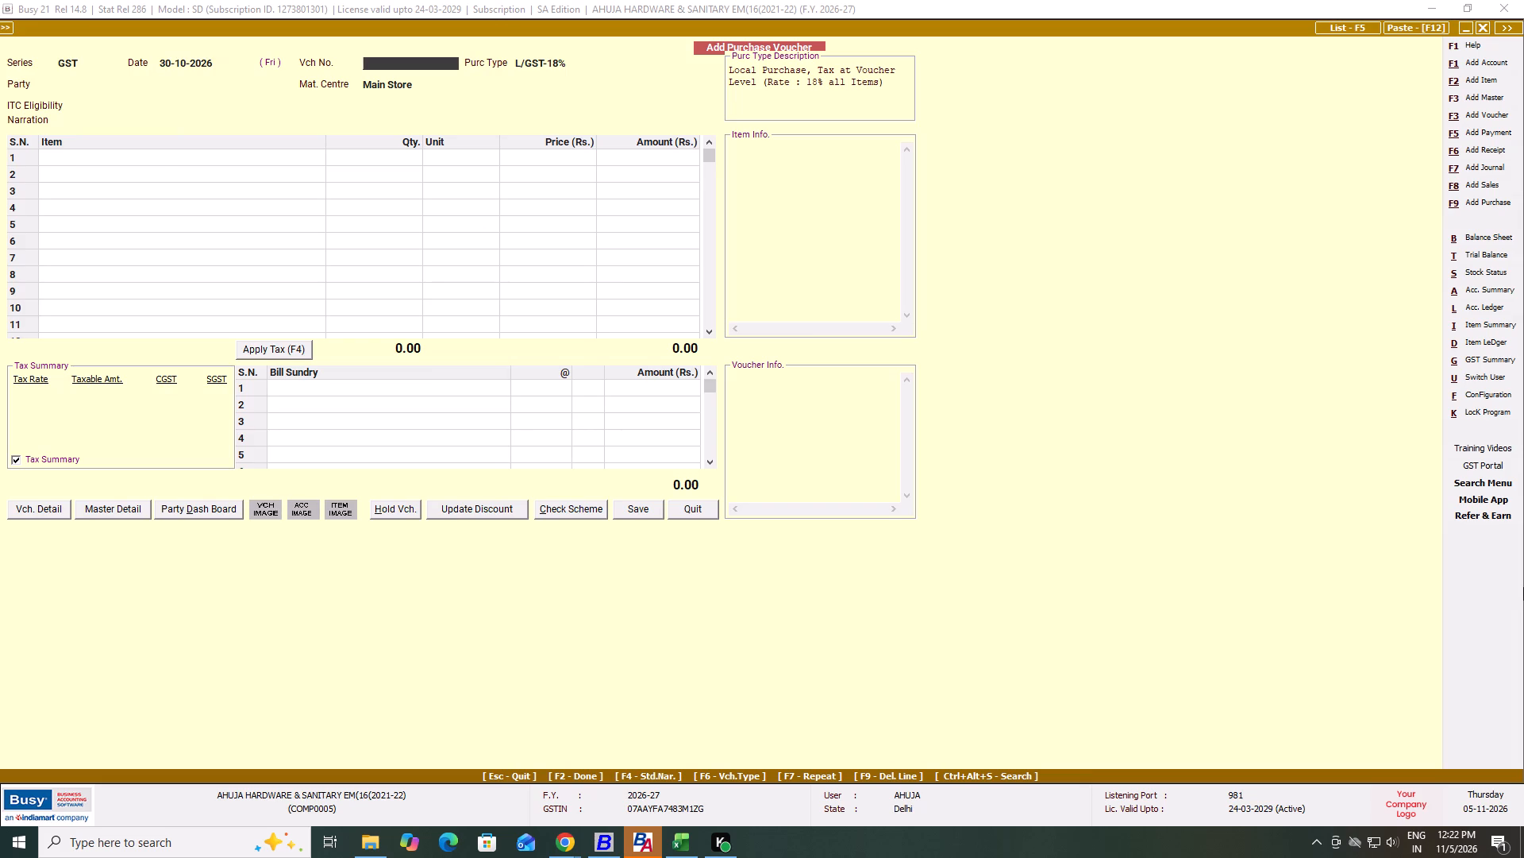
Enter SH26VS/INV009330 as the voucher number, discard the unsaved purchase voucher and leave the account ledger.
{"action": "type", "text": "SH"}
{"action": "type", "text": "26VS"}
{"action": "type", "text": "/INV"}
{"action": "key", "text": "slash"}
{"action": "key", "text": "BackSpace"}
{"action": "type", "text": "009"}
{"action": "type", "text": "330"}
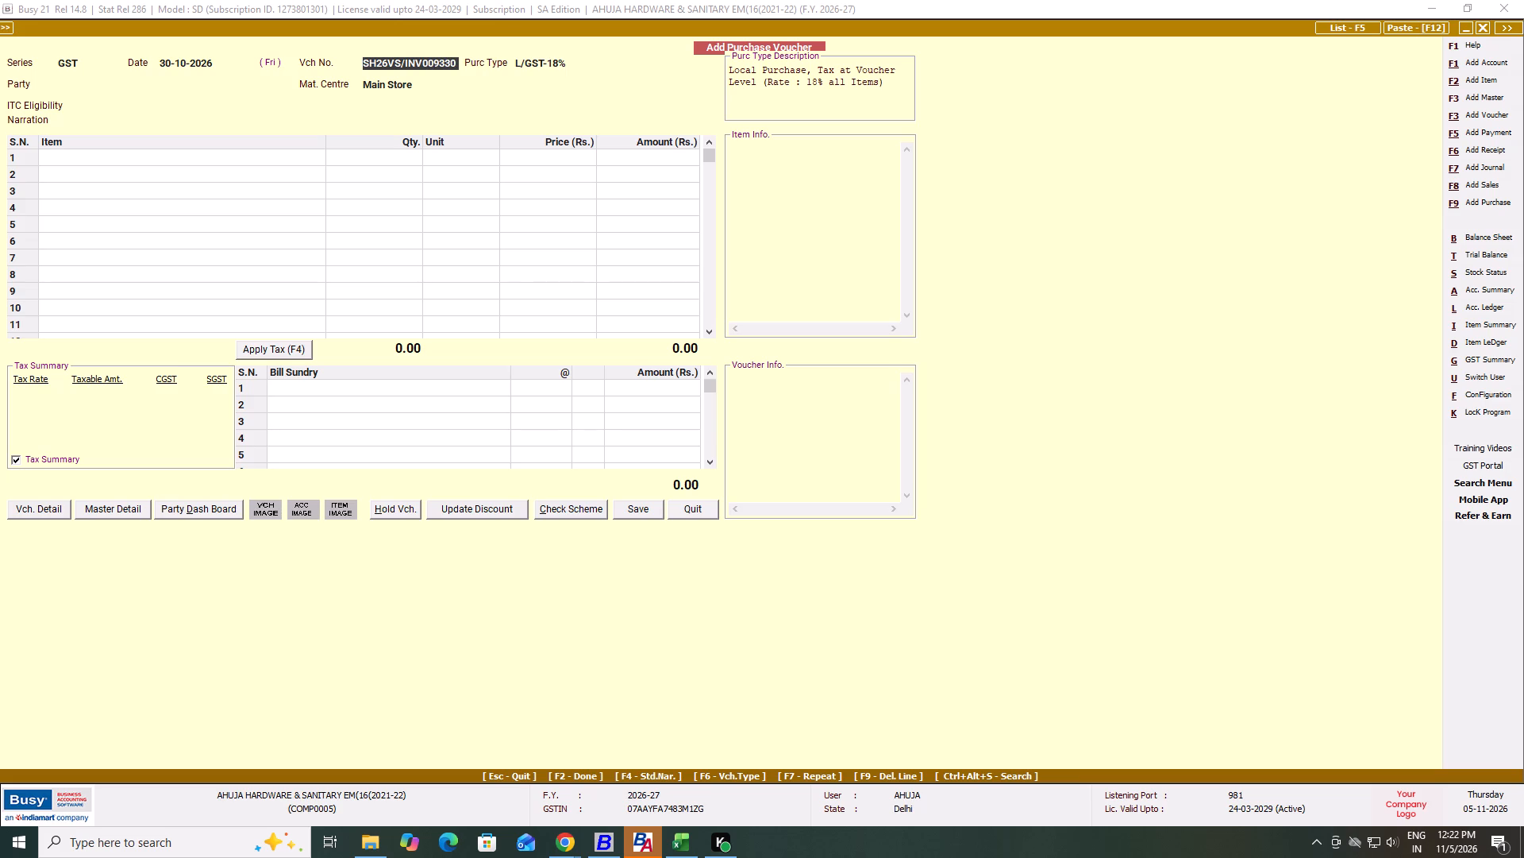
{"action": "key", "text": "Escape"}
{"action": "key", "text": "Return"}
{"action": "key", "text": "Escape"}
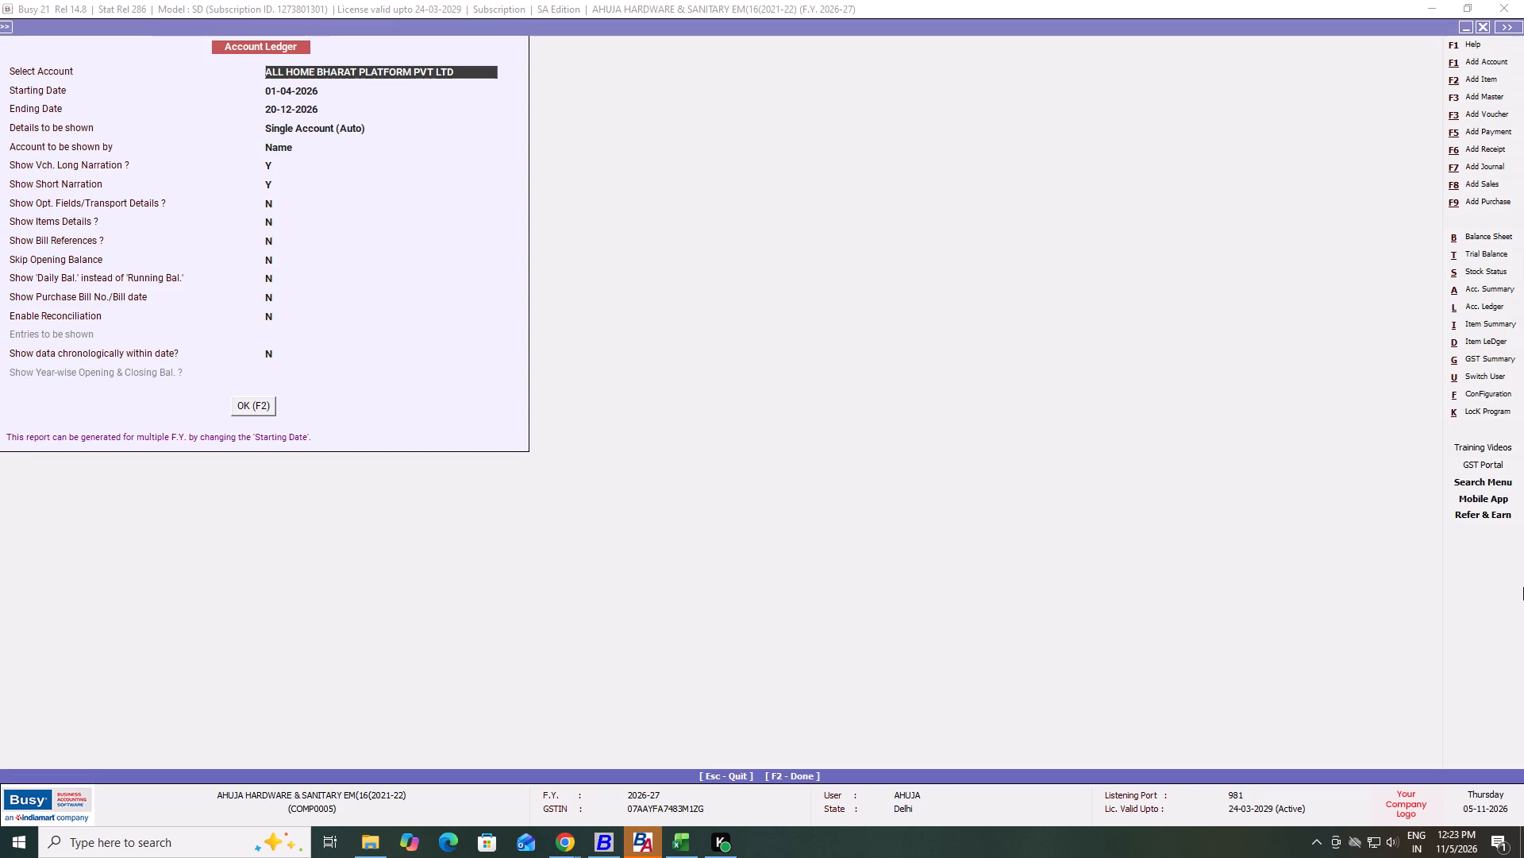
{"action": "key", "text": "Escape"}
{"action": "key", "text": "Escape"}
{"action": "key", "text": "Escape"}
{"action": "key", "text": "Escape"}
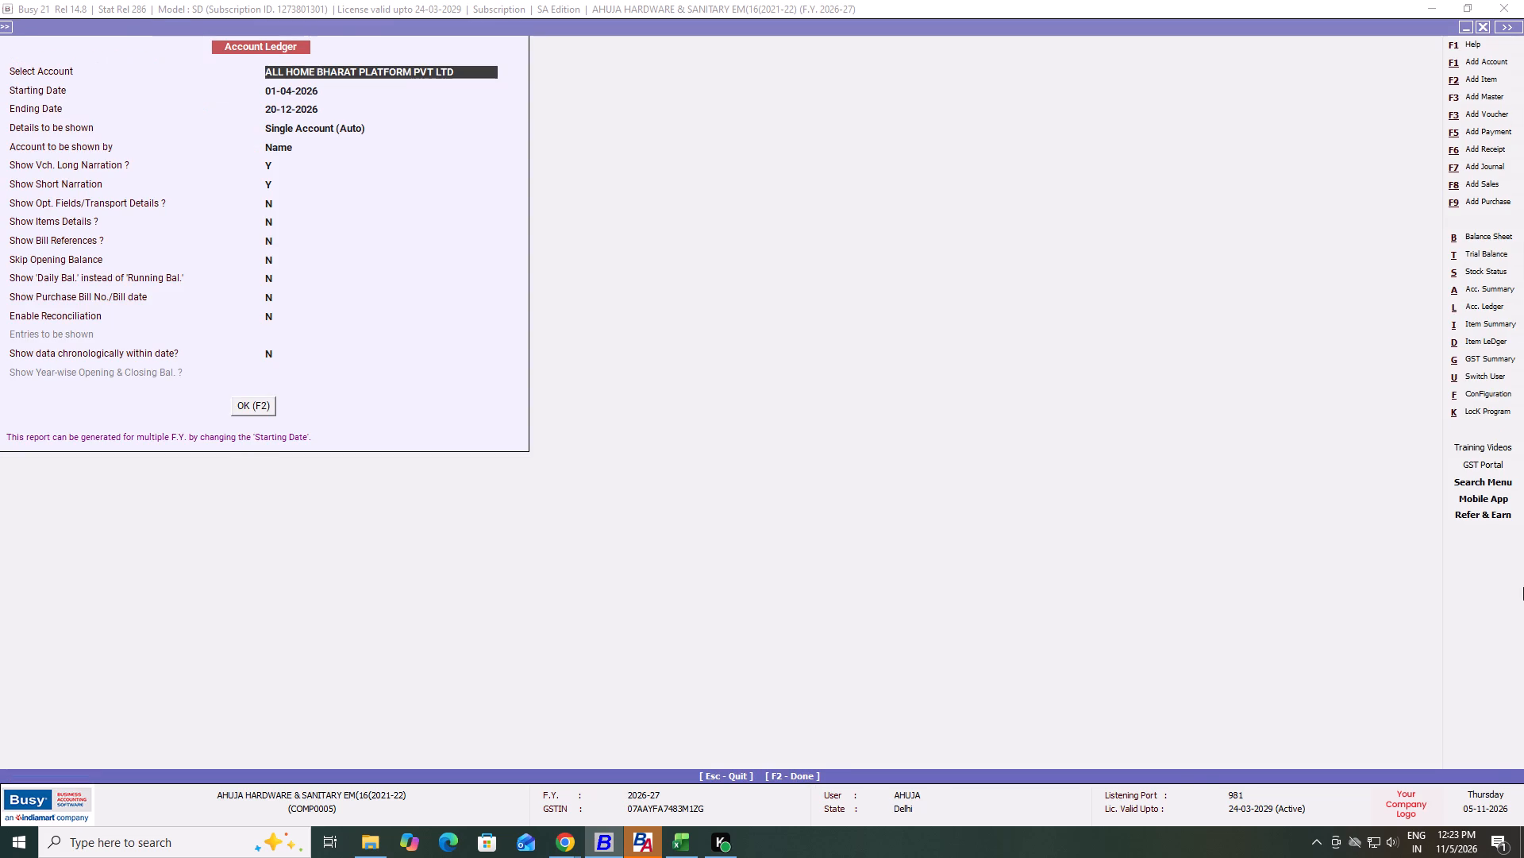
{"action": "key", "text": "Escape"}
List the sales vouchers of all series on screen for 01-04-2026 to 20-12-2026 and go to the last entry.
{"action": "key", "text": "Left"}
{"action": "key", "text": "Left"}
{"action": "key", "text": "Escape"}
{"action": "key", "text": "Left"}
{"action": "key", "text": "Left"}
{"action": "key", "text": "Right"}
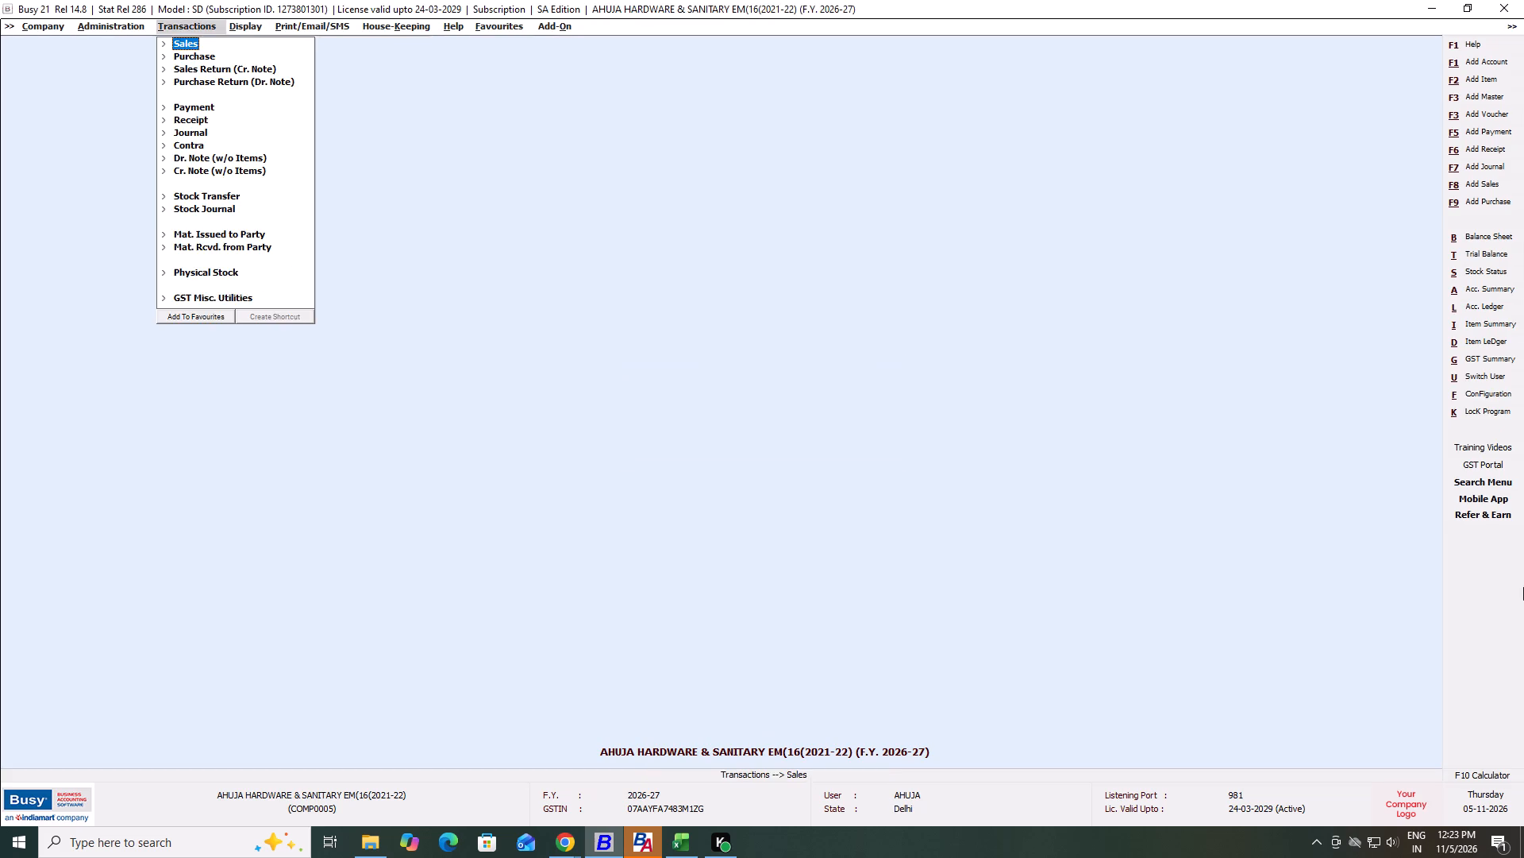
{"action": "key", "text": "Left"}
{"action": "key", "text": "Right"}
{"action": "key", "text": "Right"}
{"action": "key", "text": "Return"}
{"action": "key", "text": "Down"}
{"action": "key", "text": "Down"}
{"action": "key", "text": "Return"}
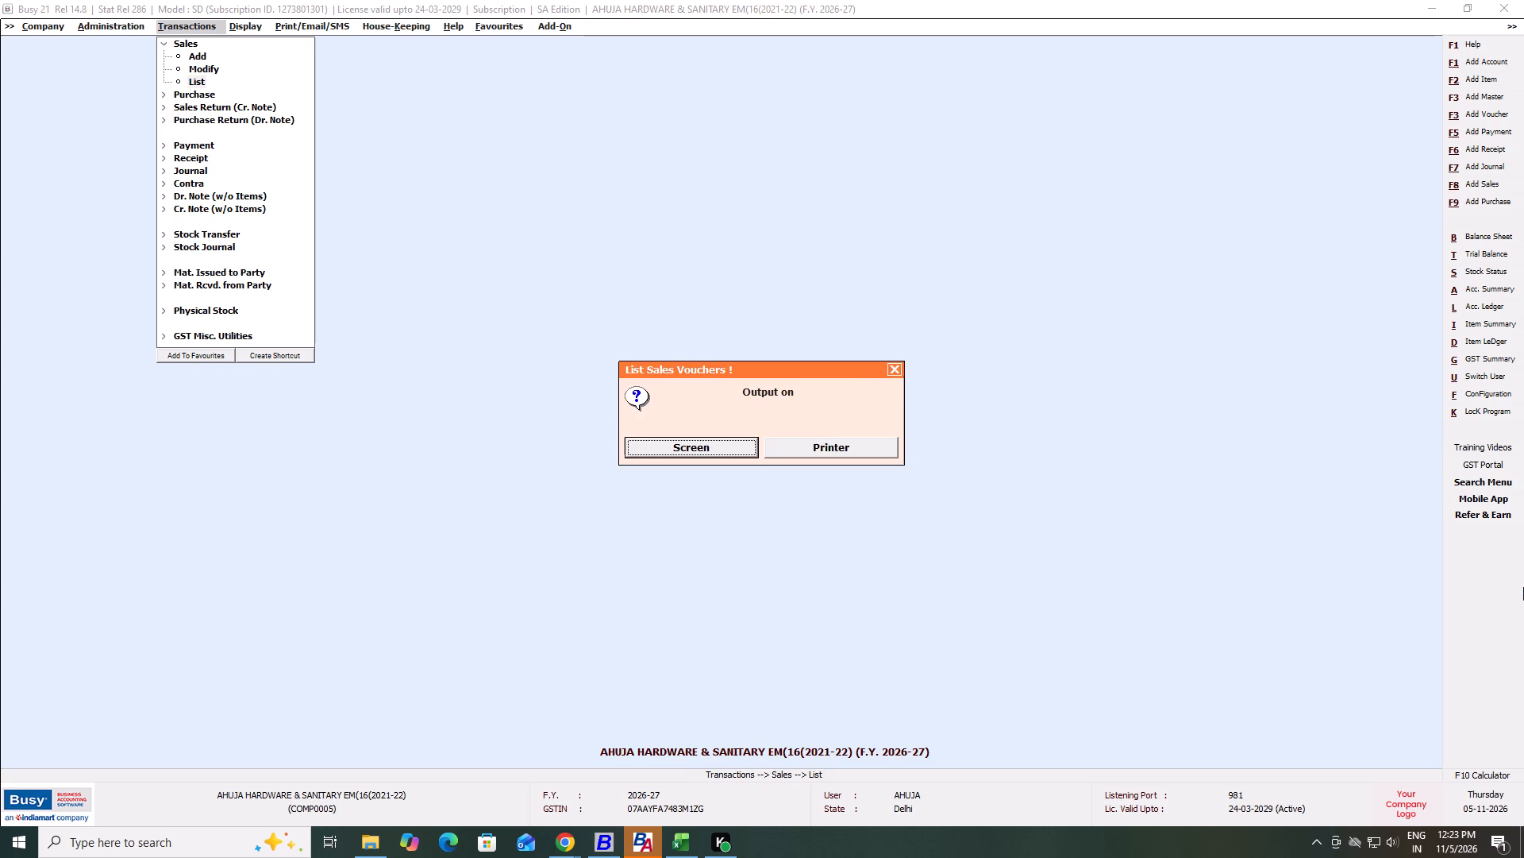
{"action": "key", "text": "Return"}
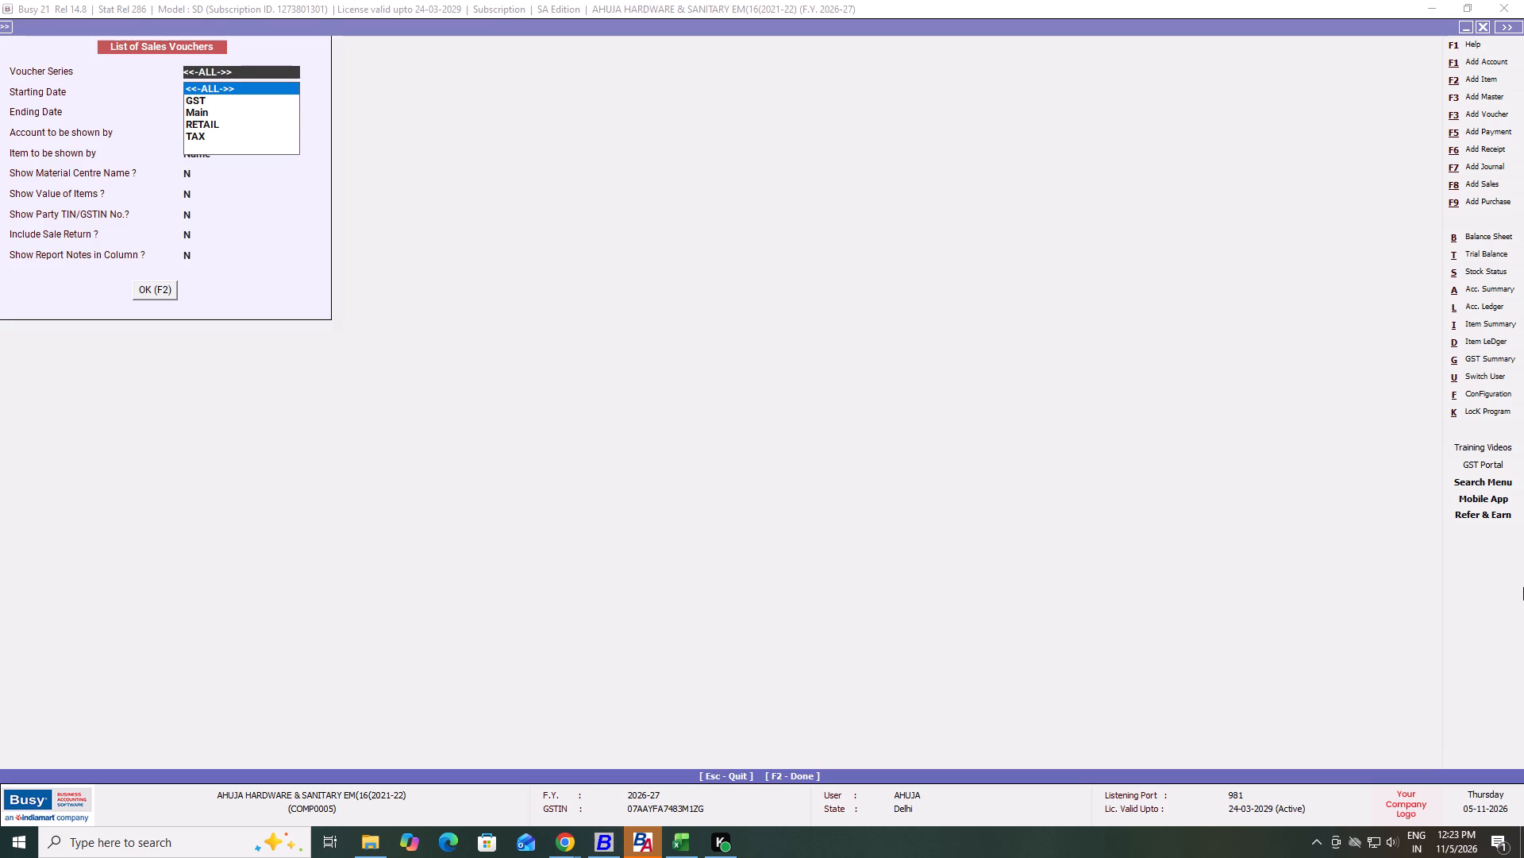
{"action": "key", "text": "F2"}
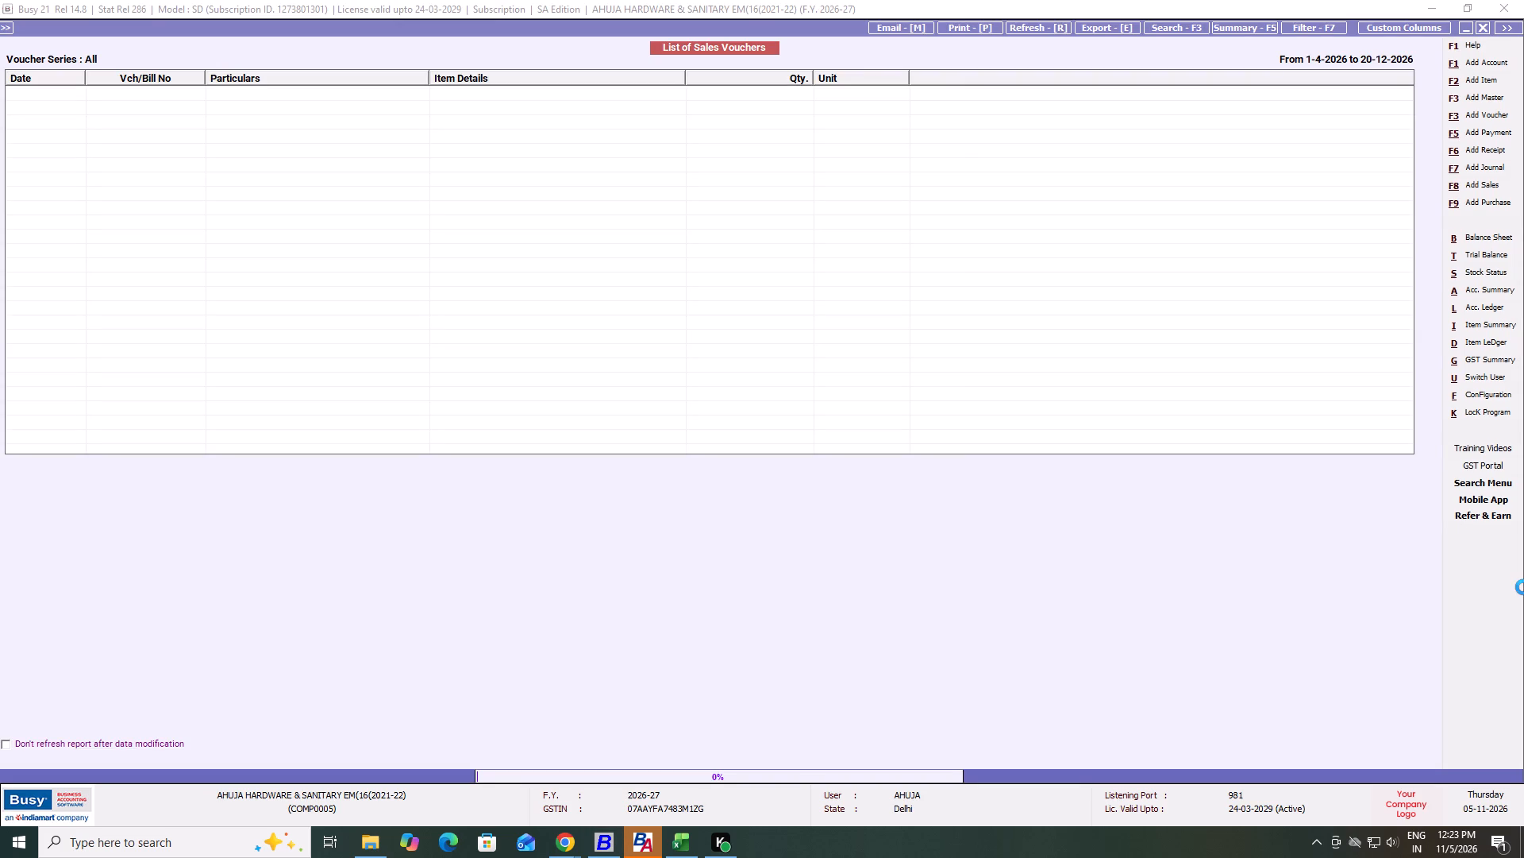
{"action": "key", "text": "End"}
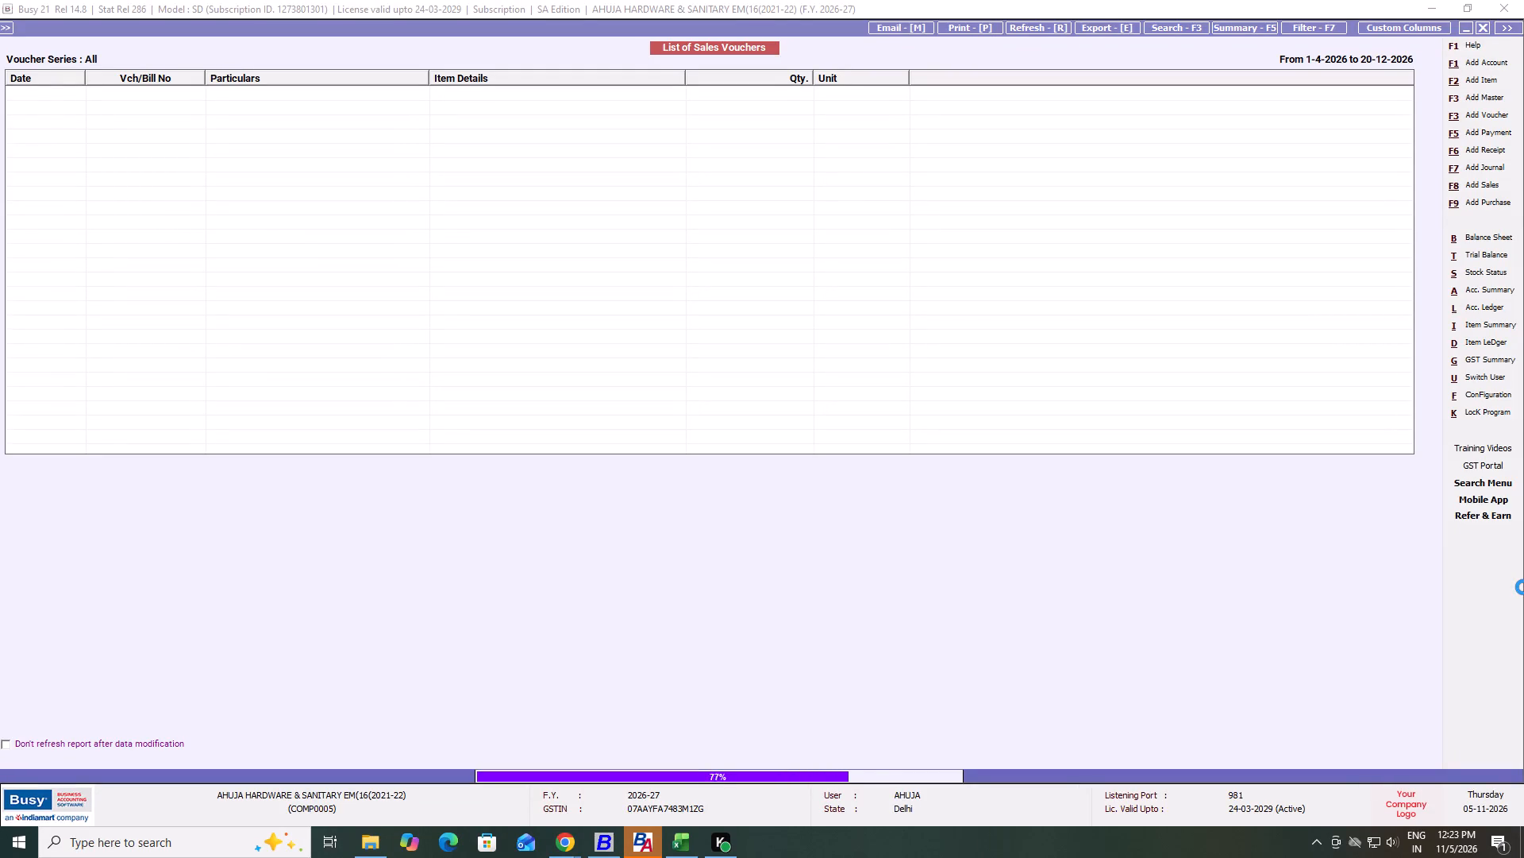
{"action": "key", "text": "End"}
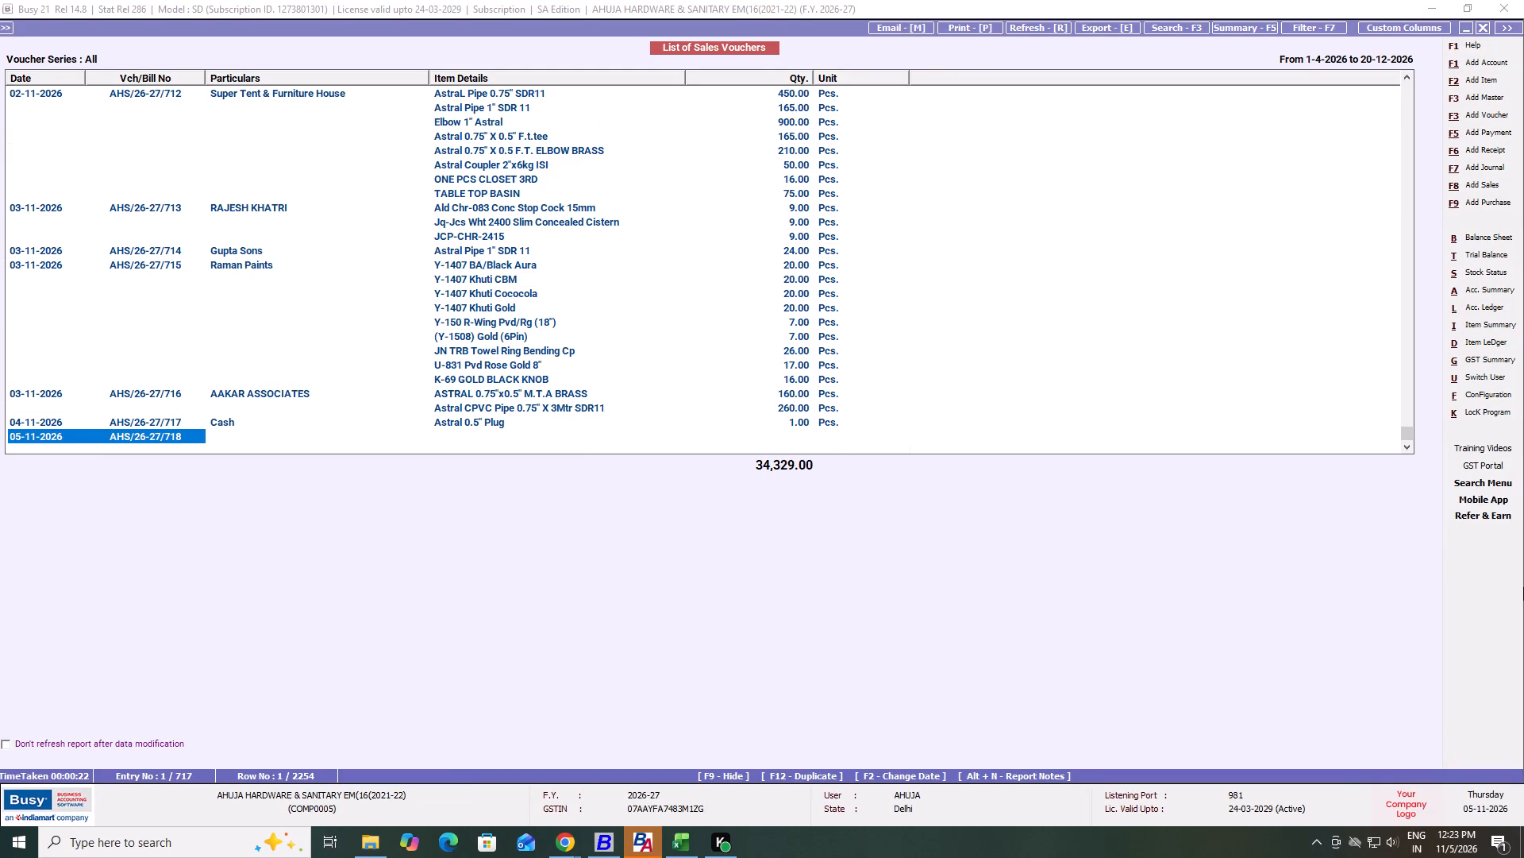
Open sales voucher AHS/26-27/718 and set up its invoice printing in STANDARD format with 1 copy.
{"action": "key", "text": "Return"}
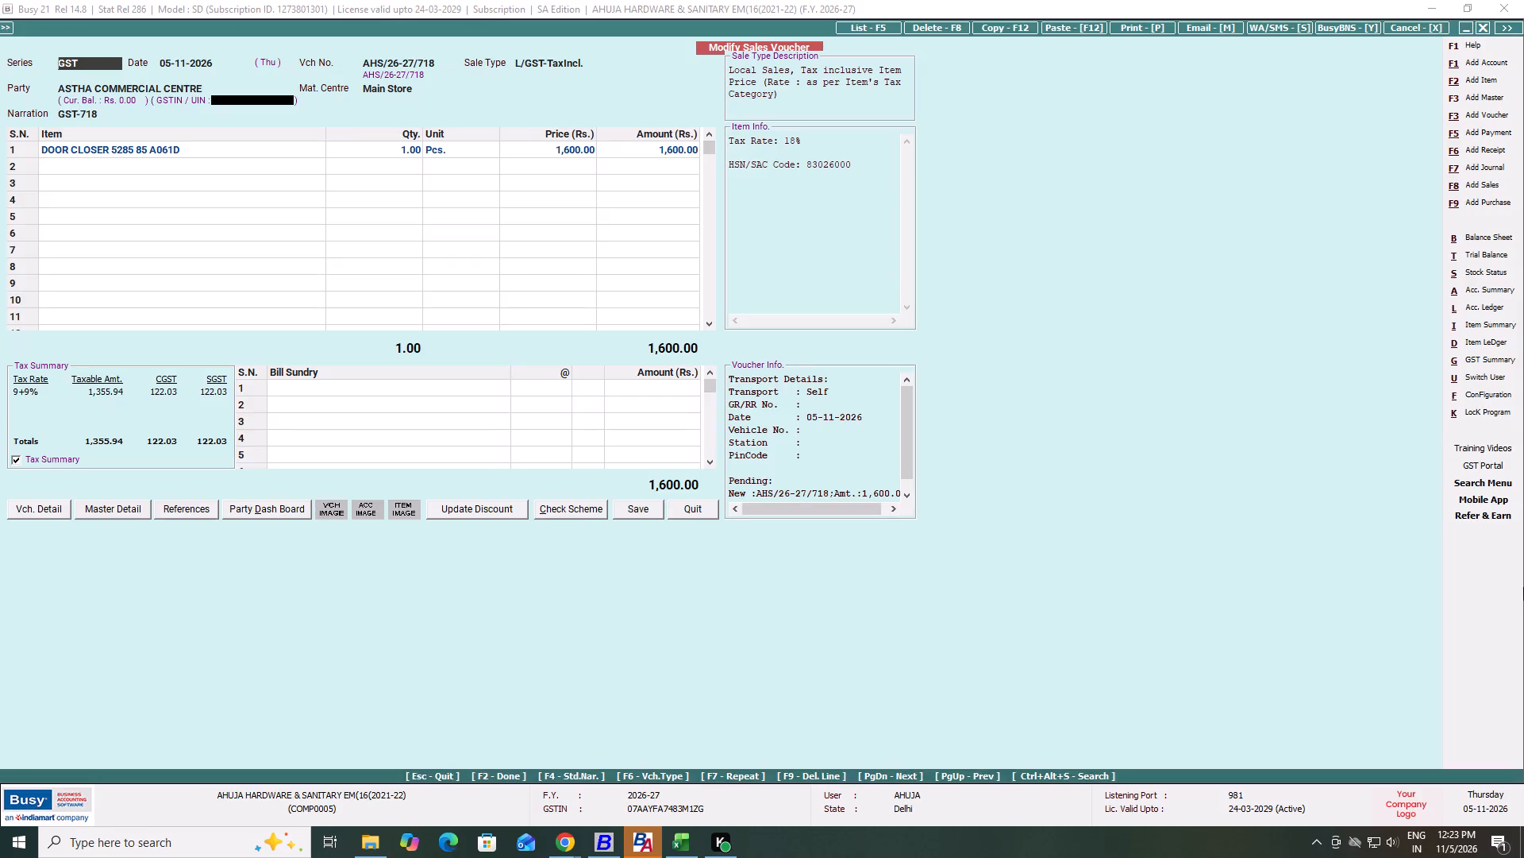
{"action": "key", "text": "ctrl+p"}
{"action": "key", "text": "Return"}
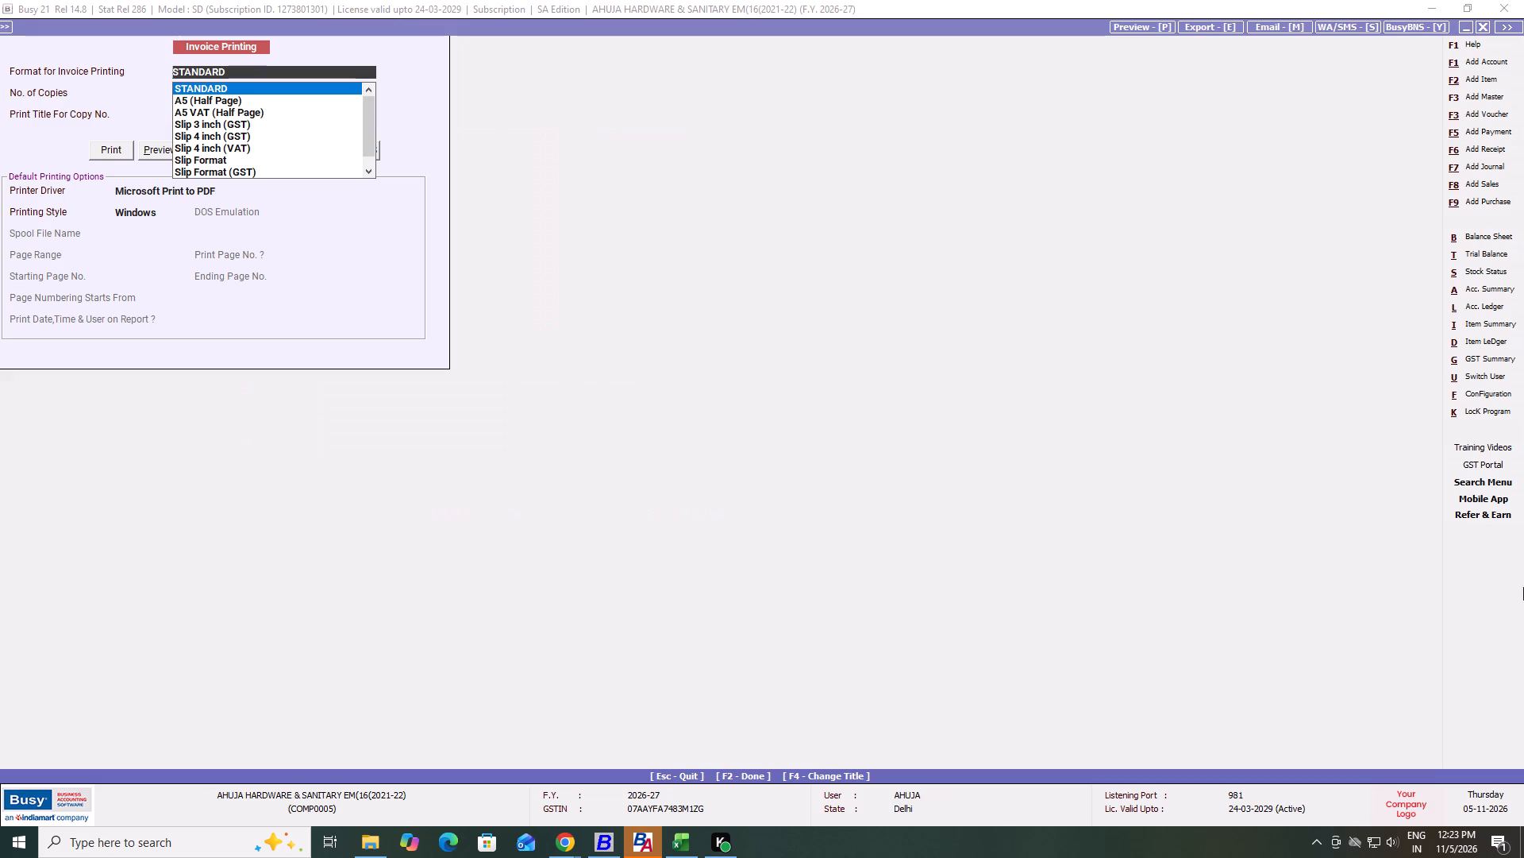
{"action": "key", "text": "Return"}
{"action": "key", "text": "Tab"}
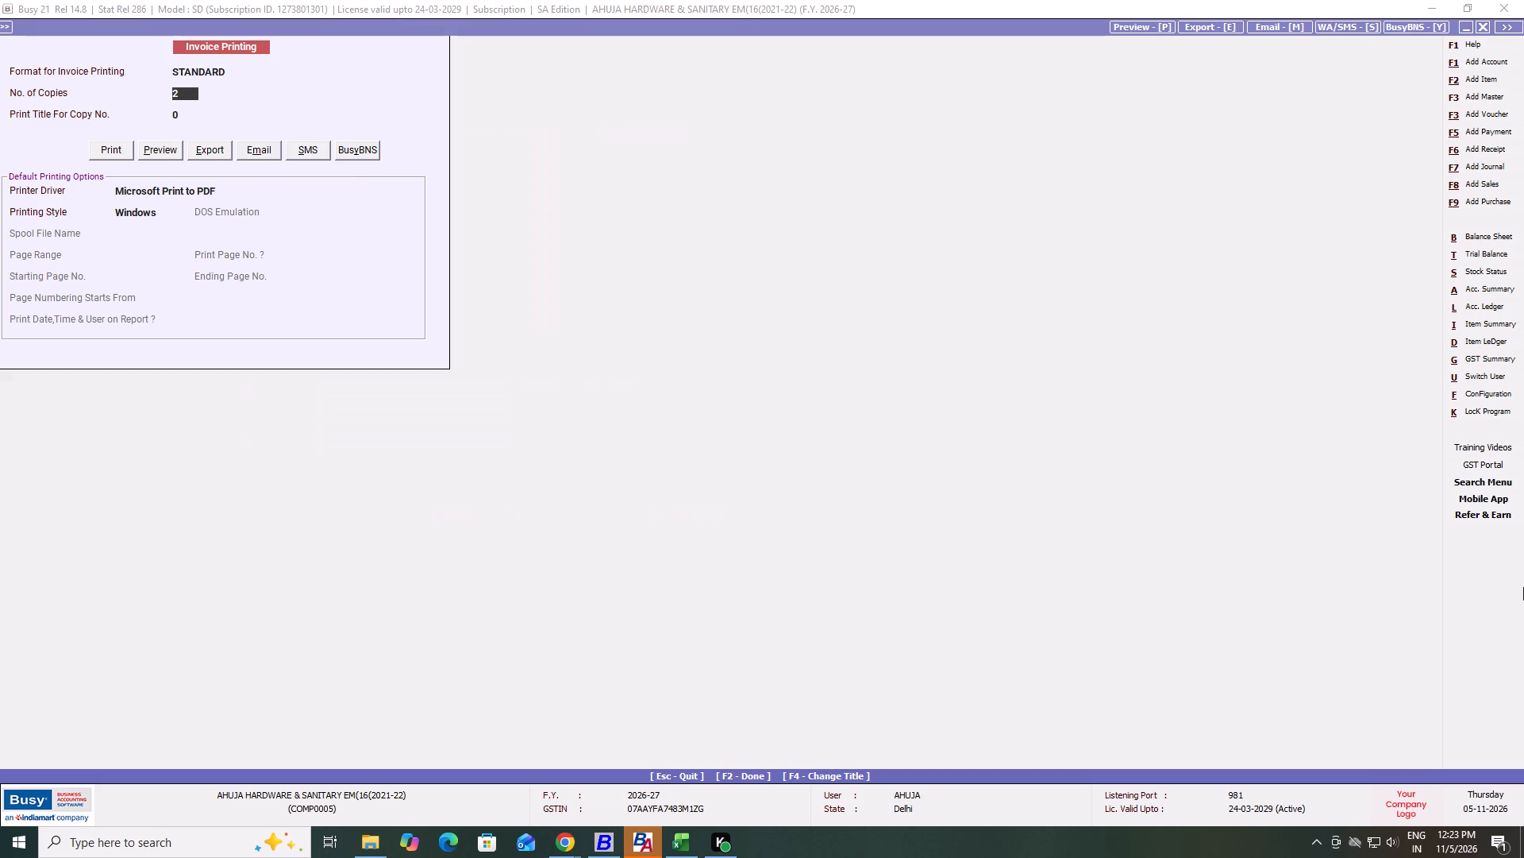
{"action": "key", "text": "1"}
{"action": "key", "text": "Return"}
Select a different printer driver, print the invoice, and leave the voucher and the sales list without changes.
{"action": "key", "text": "Tab"}
{"action": "key", "text": "Return"}
{"action": "key", "text": "Tab"}
{"action": "key", "text": "Tab"}
{"action": "key", "text": "Tab"}
{"action": "key", "text": "Tab"}
{"action": "key", "text": "Tab"}
{"action": "key", "text": "Tab"}
{"action": "key", "text": "Tab"}
{"action": "key", "text": "Down"}
{"action": "key", "text": "Down"}
{"action": "key", "text": "Return"}
{"action": "key", "text": "Tab"}
{"action": "key", "text": "F2"}
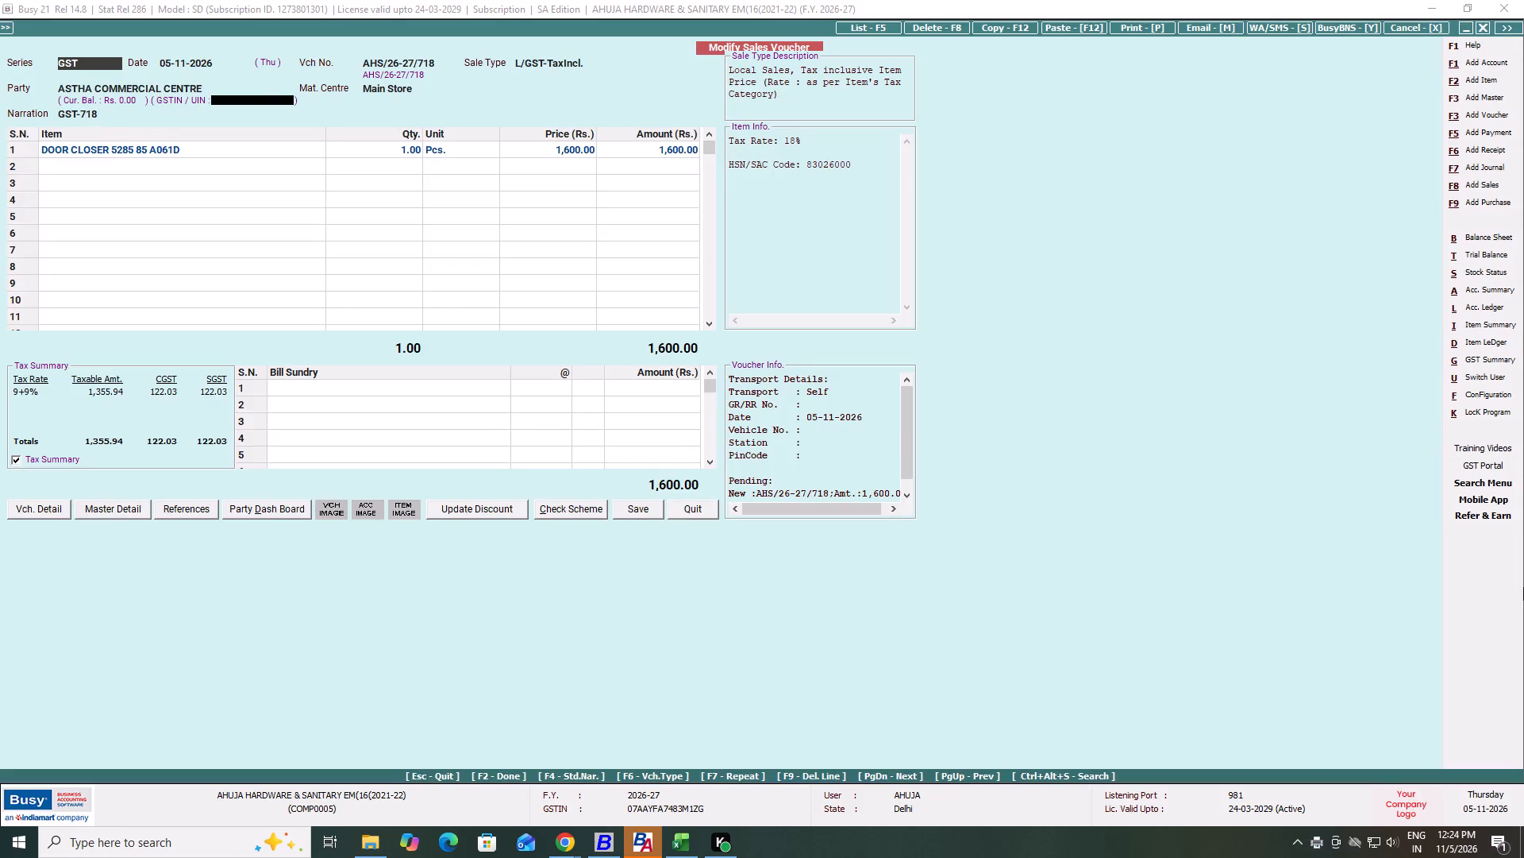
{"action": "key", "text": "Escape"}
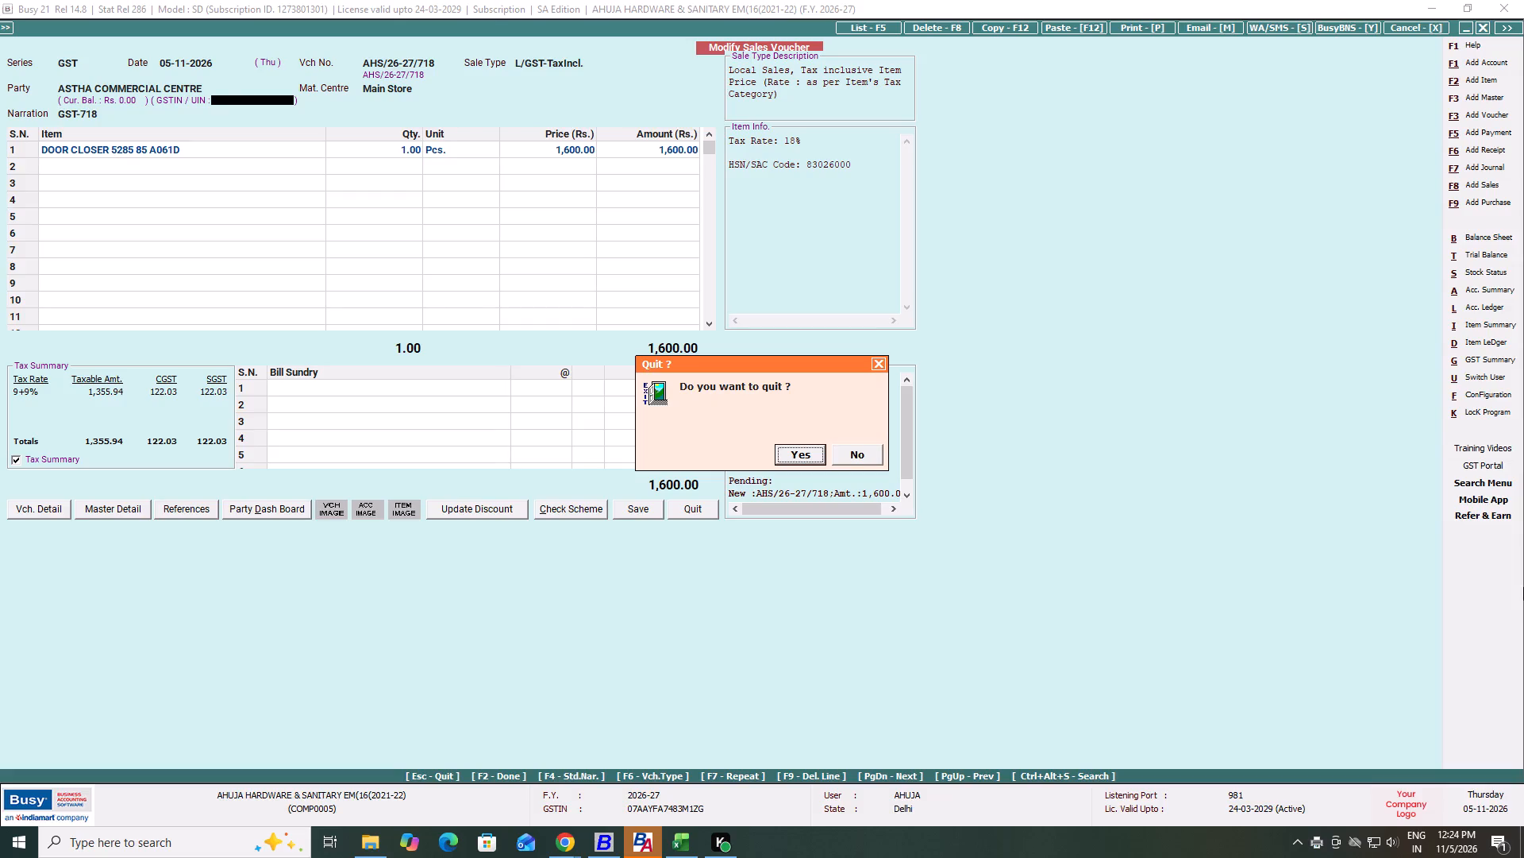
{"action": "key", "text": "Escape"}
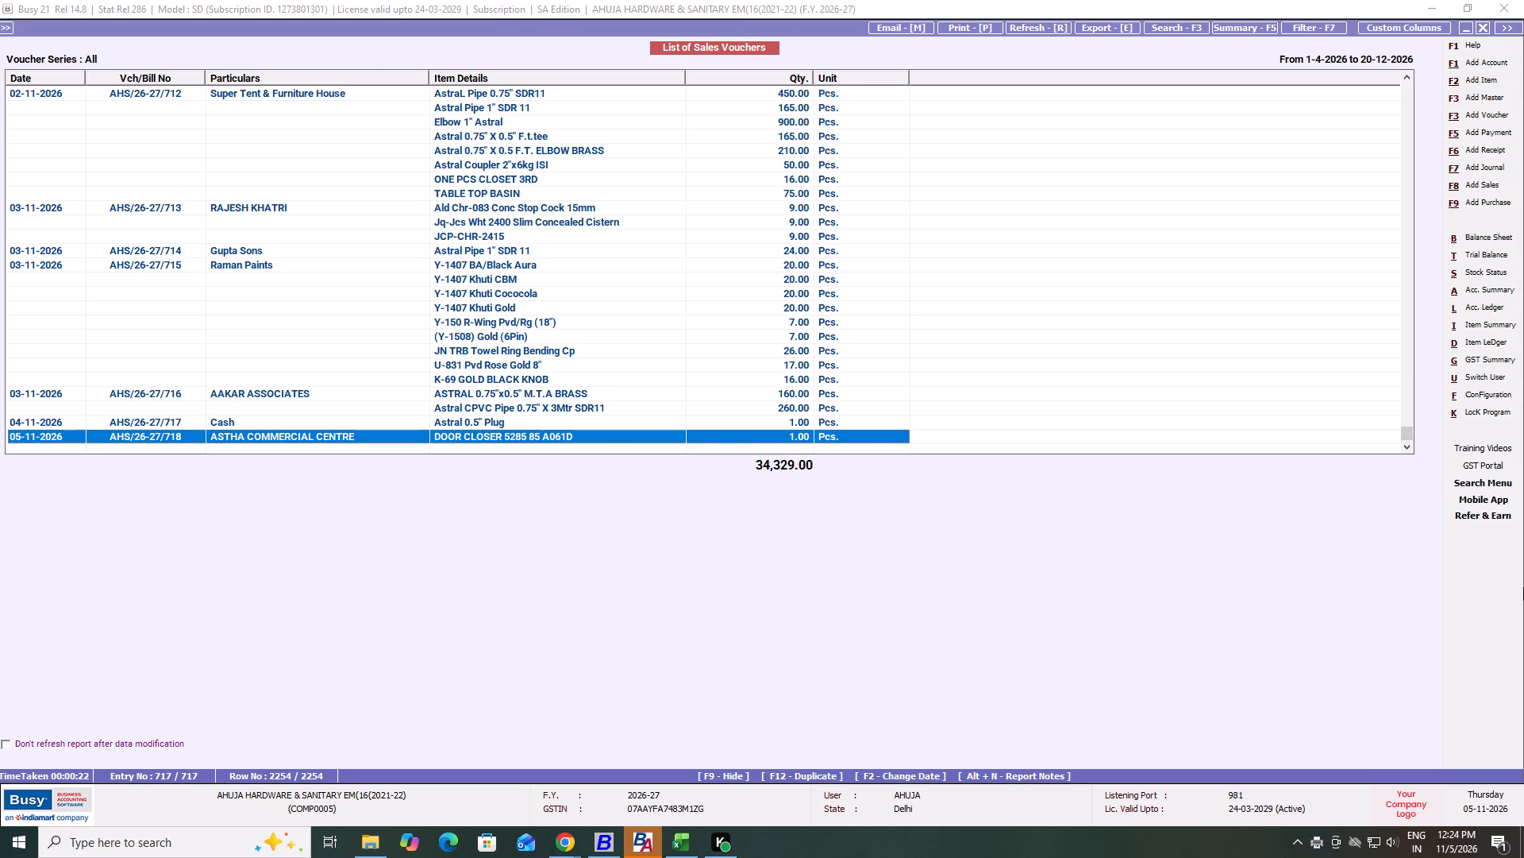
{"action": "key", "text": "Escape"}
{"action": "key", "text": "Escape"}
{"action": "key", "text": "Escape"}
{"action": "key", "text": "Escape"}
{"action": "key", "text": "Escape"}
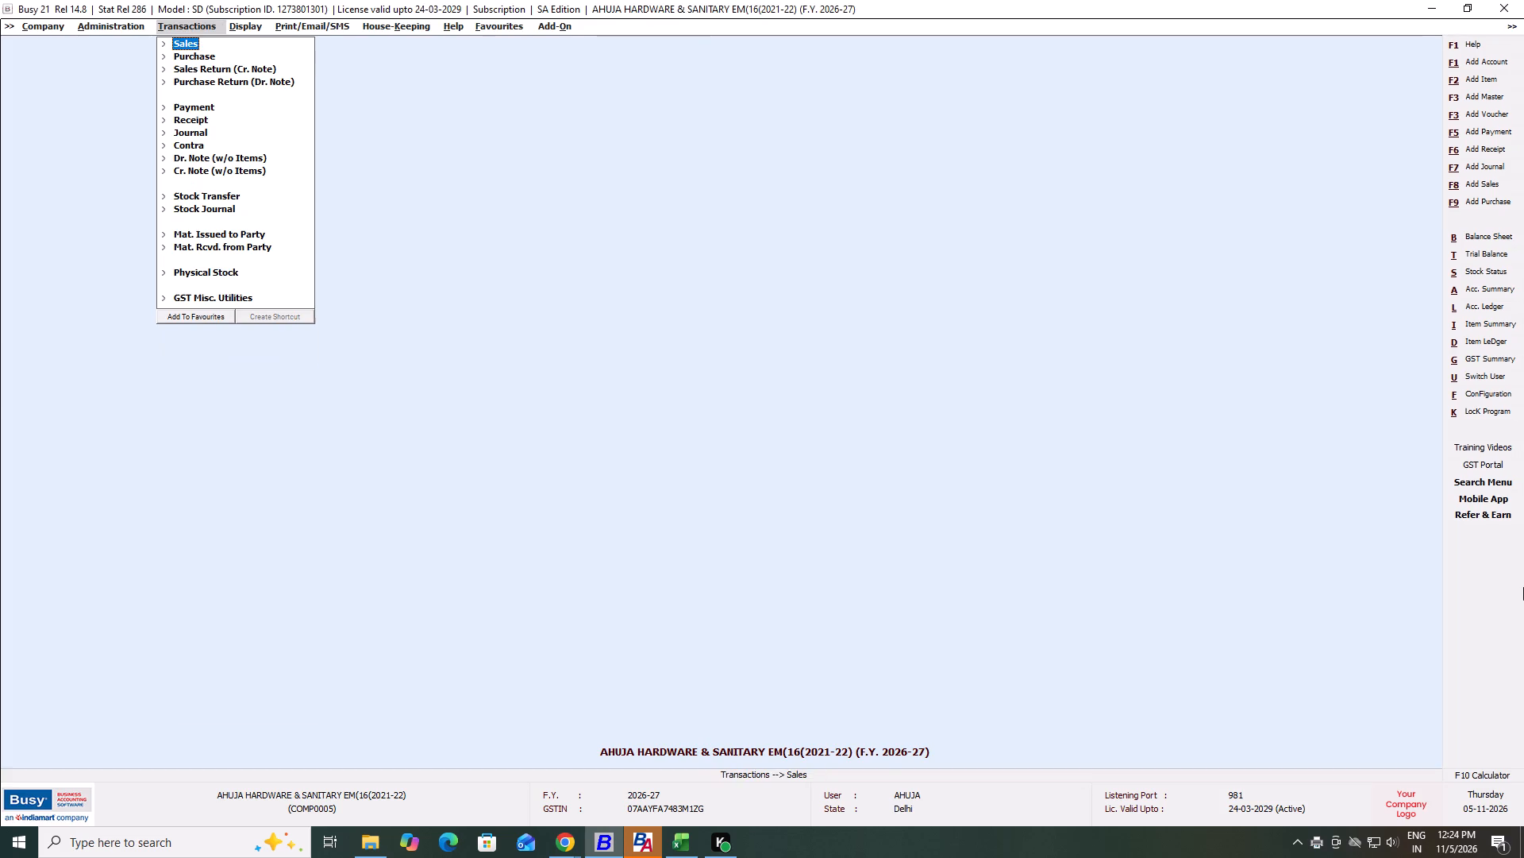
Open the account-wise ledger options in Standard format for one account.
{"action": "key", "text": "Right"}
{"action": "key", "text": "Right"}
{"action": "key", "text": "Left"}
{"action": "key", "text": "Return"}
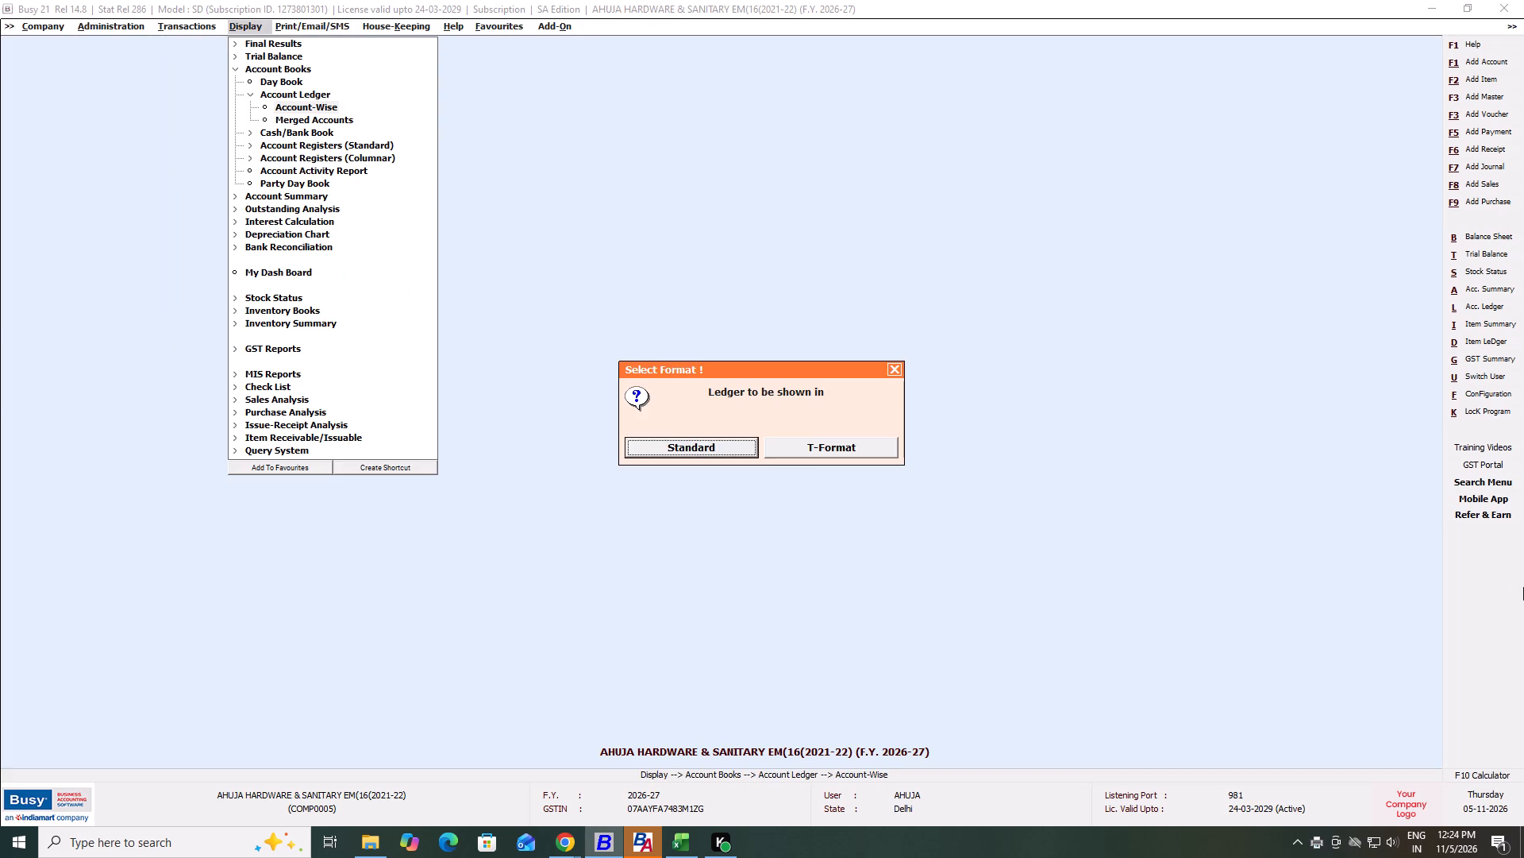
{"action": "key", "text": "Down"}
{"action": "key", "text": "Up"}
{"action": "key", "text": "Return"}
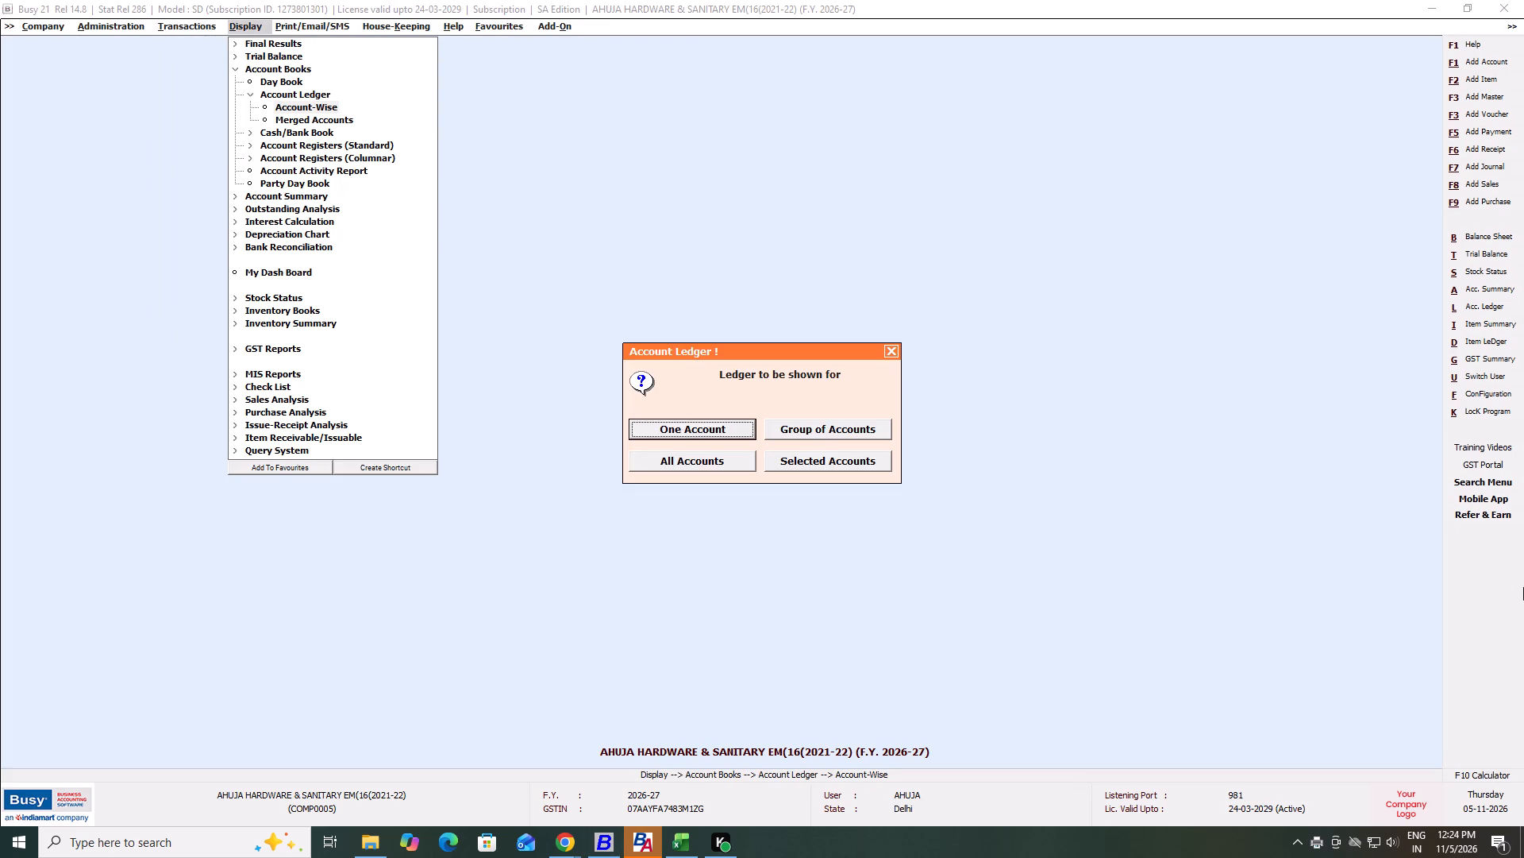
{"action": "key", "text": "Return"}
Switch to the Chrome window with the music player.
{"action": "key", "text": "alt+Tab"}
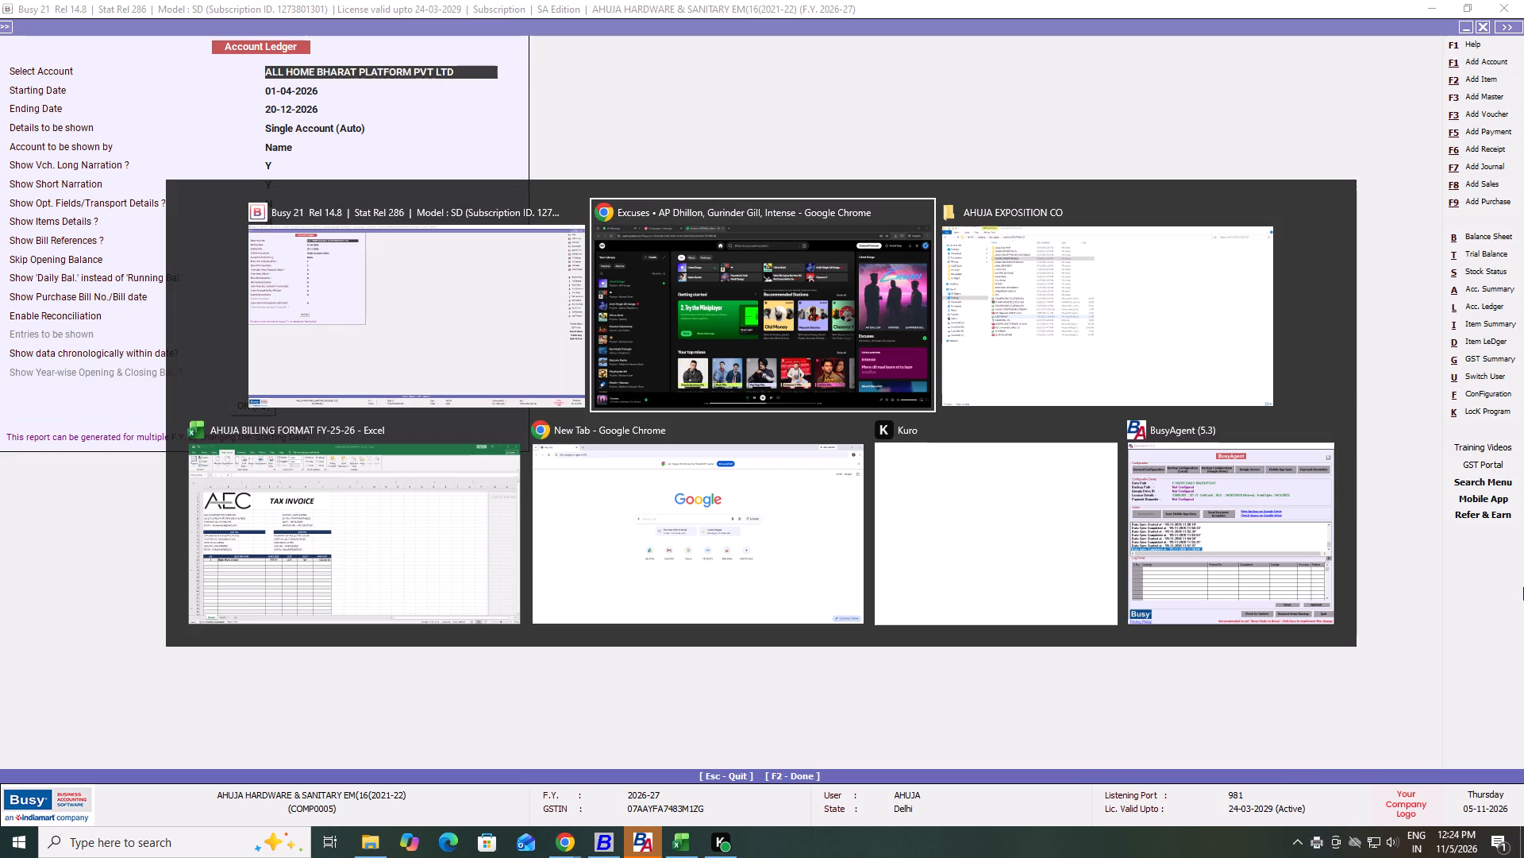